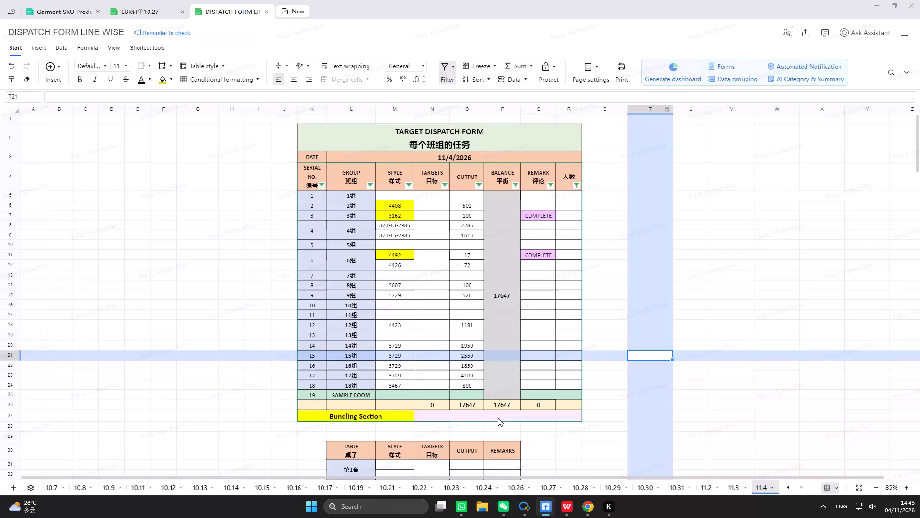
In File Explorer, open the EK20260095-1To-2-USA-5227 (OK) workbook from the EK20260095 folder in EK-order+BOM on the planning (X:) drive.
left_click(483, 509)
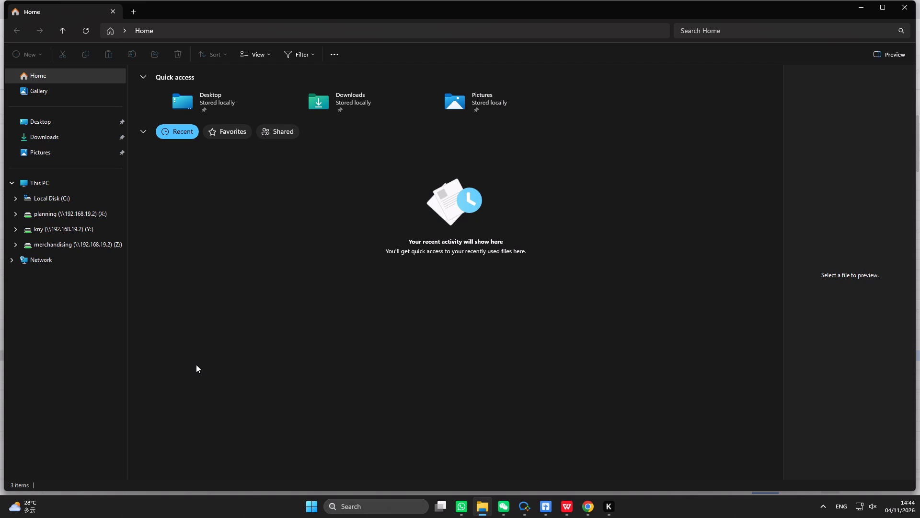
double_click(77, 218)
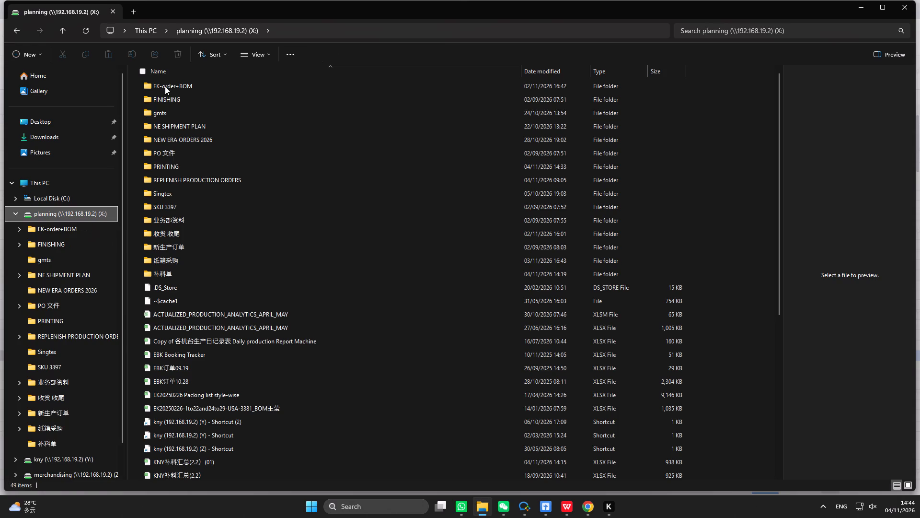
double_click(165, 86)
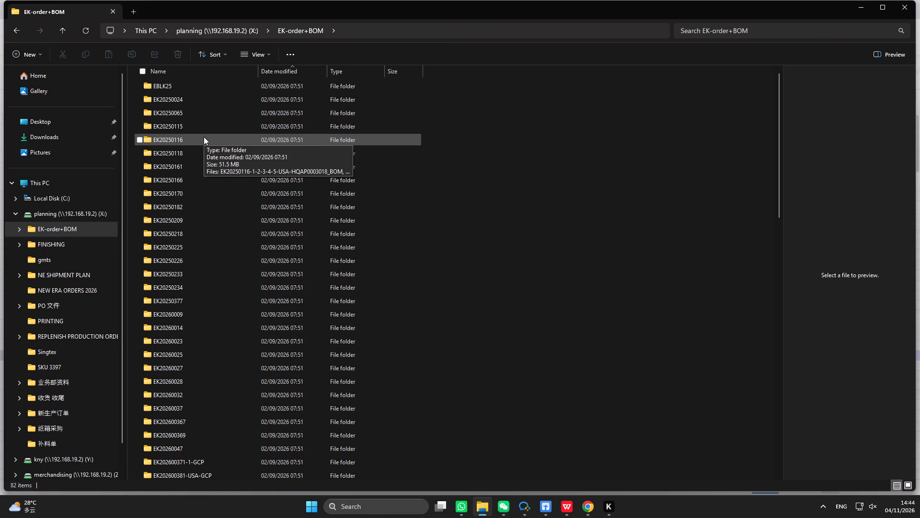
scroll(184, 290, "down", 18)
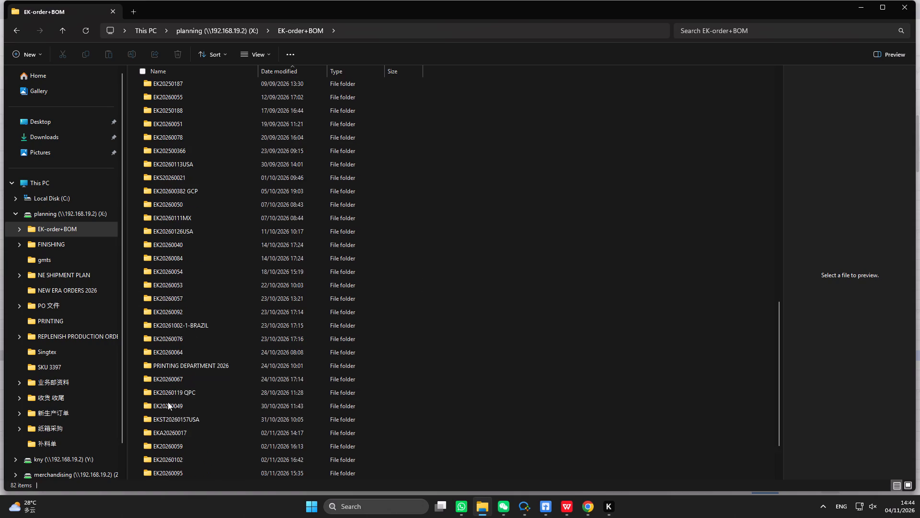
scroll(168, 402, "down", 17)
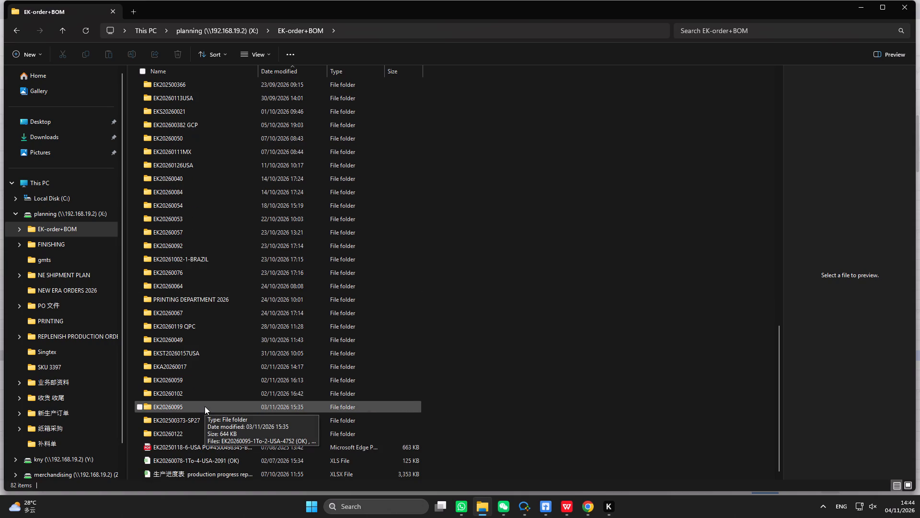
double_click(205, 406)
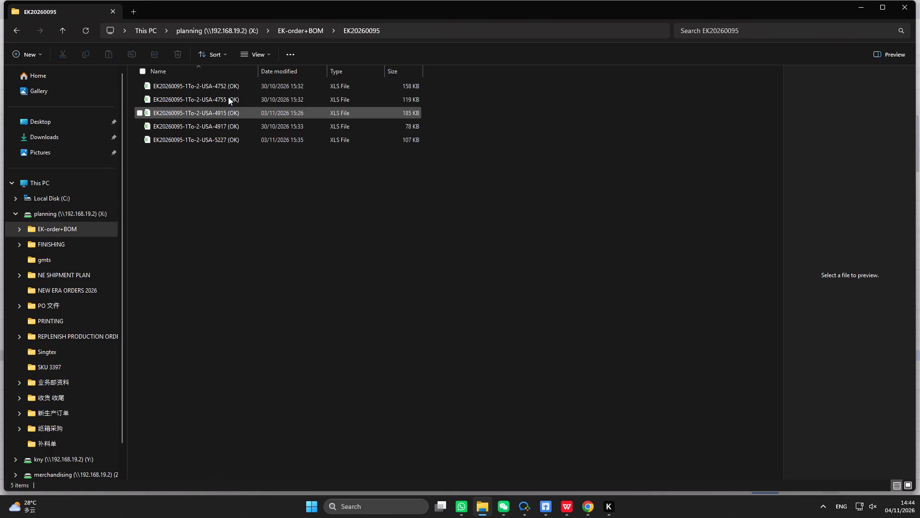
double_click(240, 139)
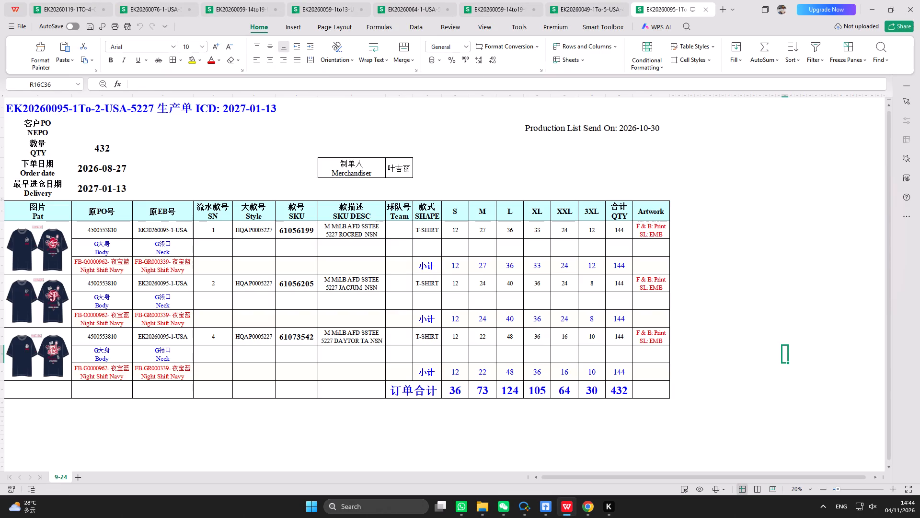
Close the EK20260049 production order workbook left open in print preview.
left_click(556, 5)
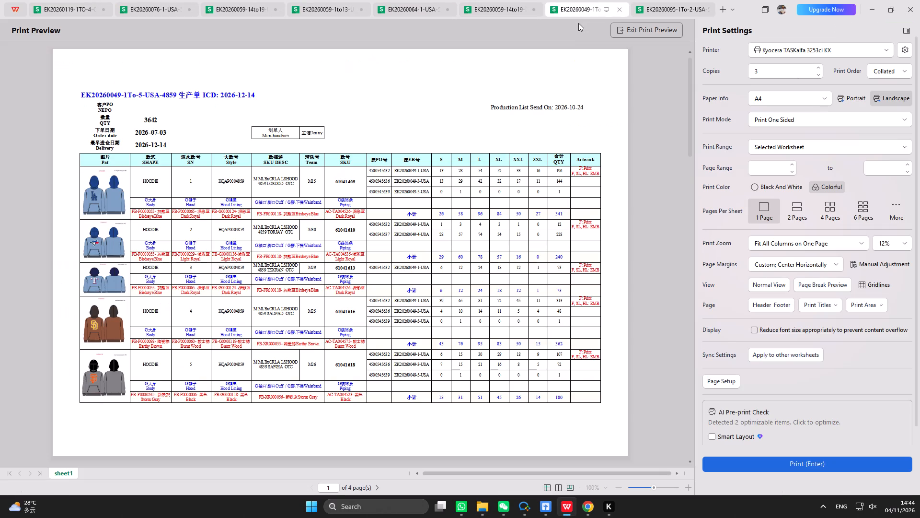
left_click(618, 10)
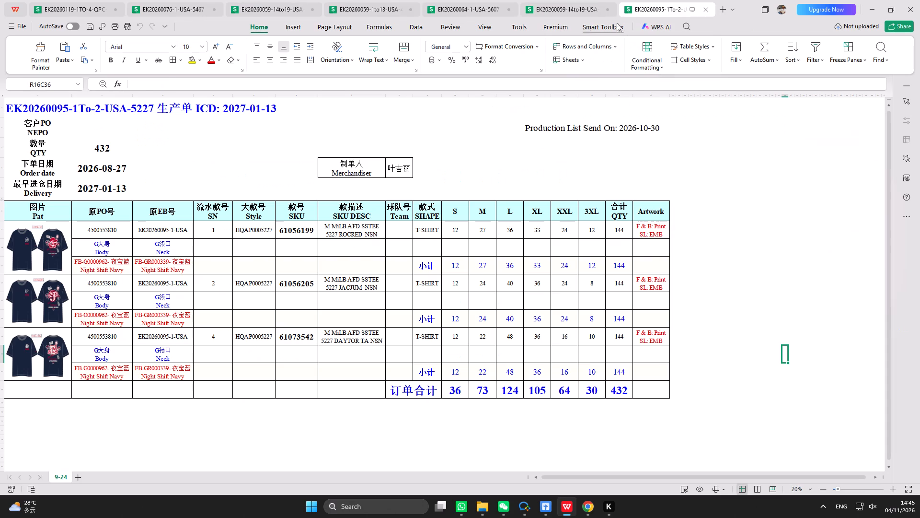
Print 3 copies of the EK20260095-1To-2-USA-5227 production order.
left_click(128, 25)
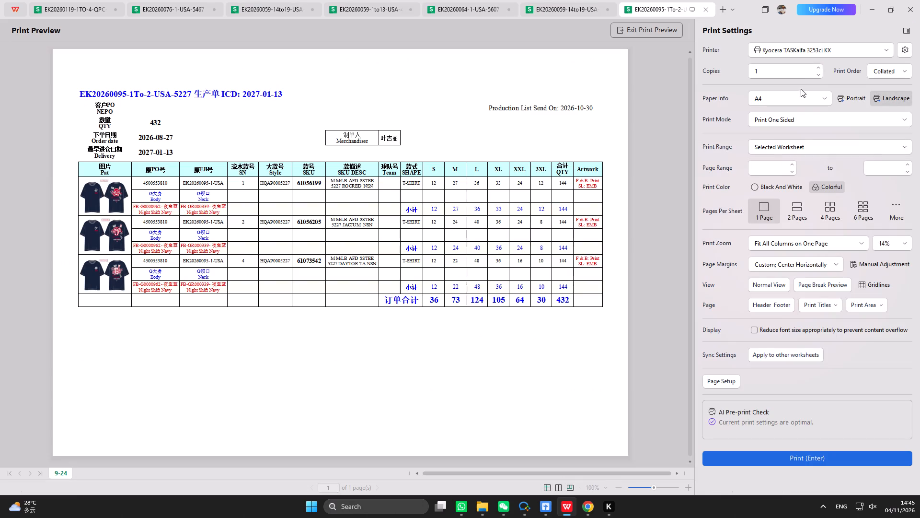
double_click(817, 67)
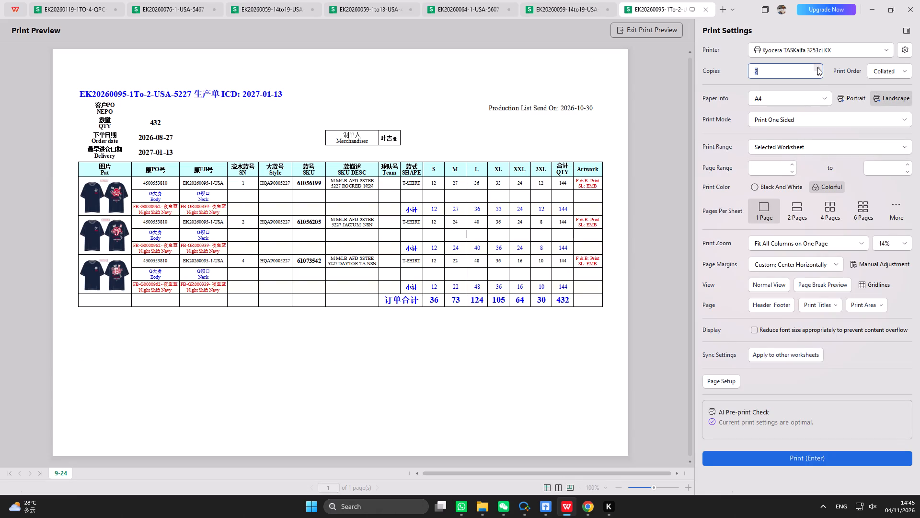
left_click(794, 460)
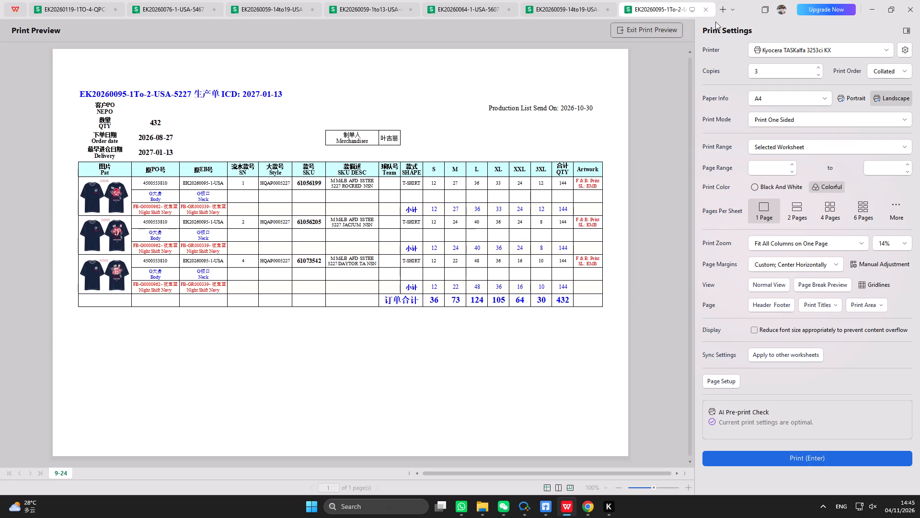
left_click(489, 509)
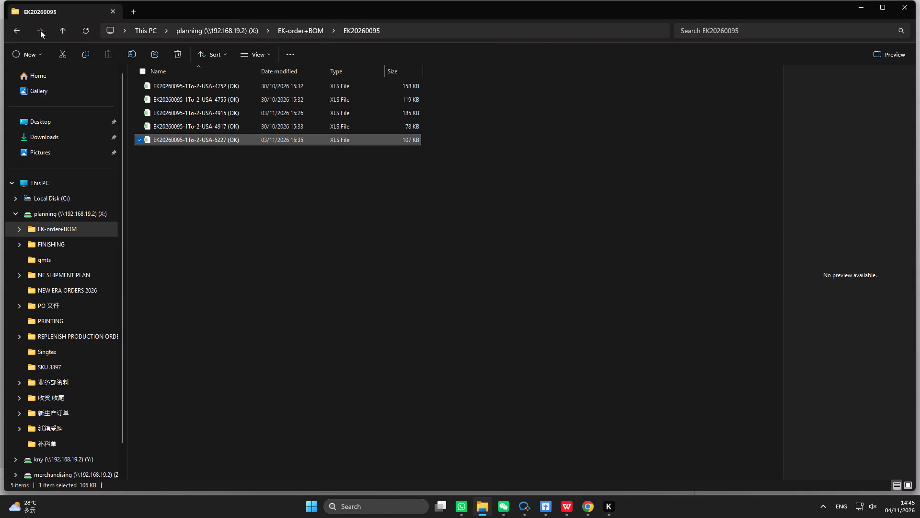
left_click(62, 30)
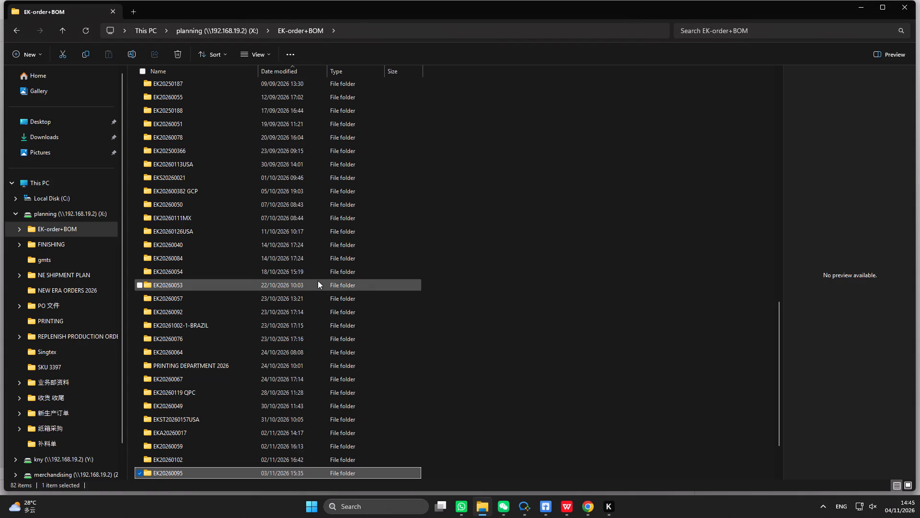
scroll(295, 328, "down", 7)
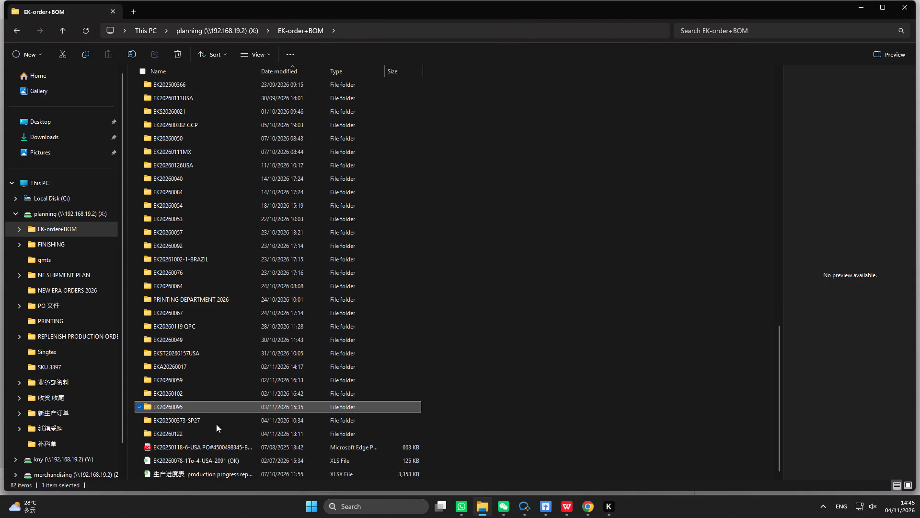
scroll(216, 424, "down", 7)
double_click(190, 380)
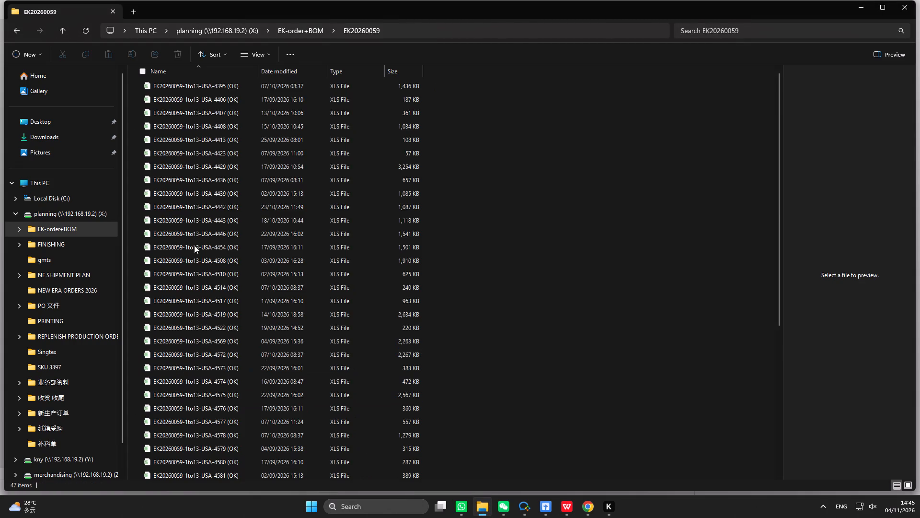
scroll(218, 294, "down", 20)
scroll(218, 294, "down", 3)
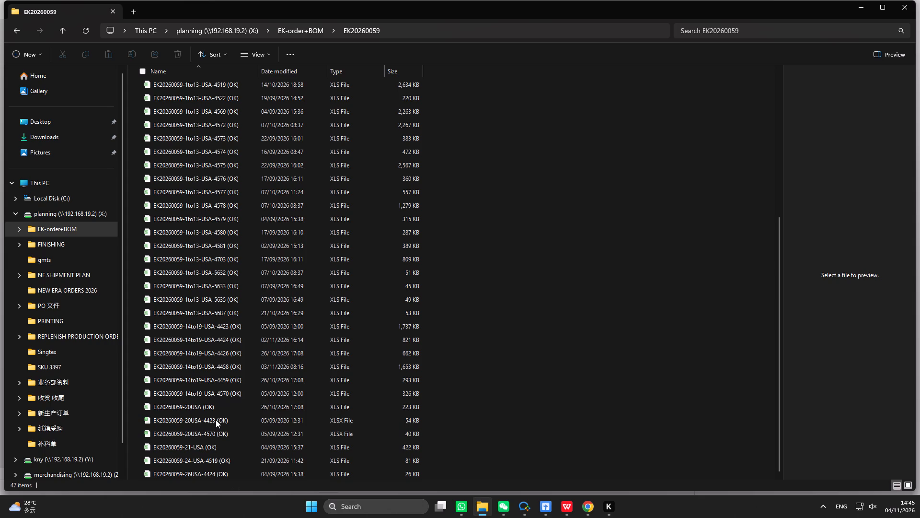
double_click(216, 420)
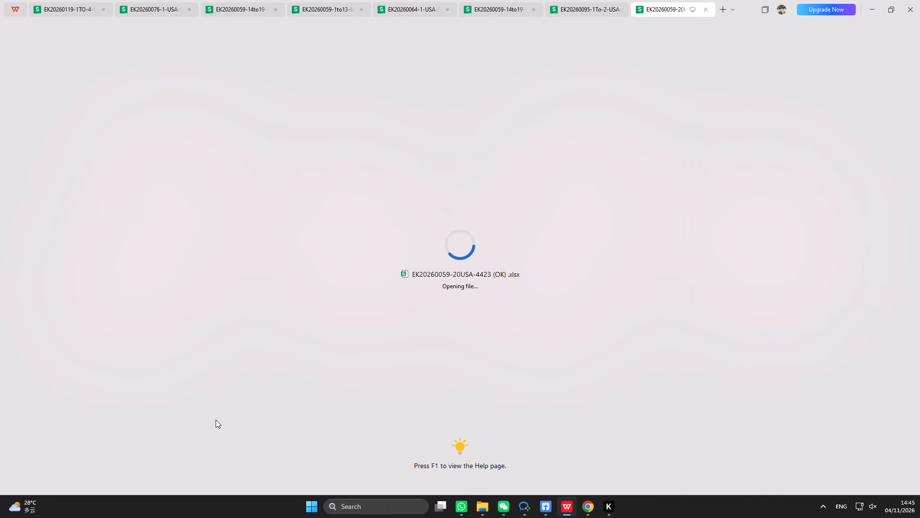
left_click(704, 257)
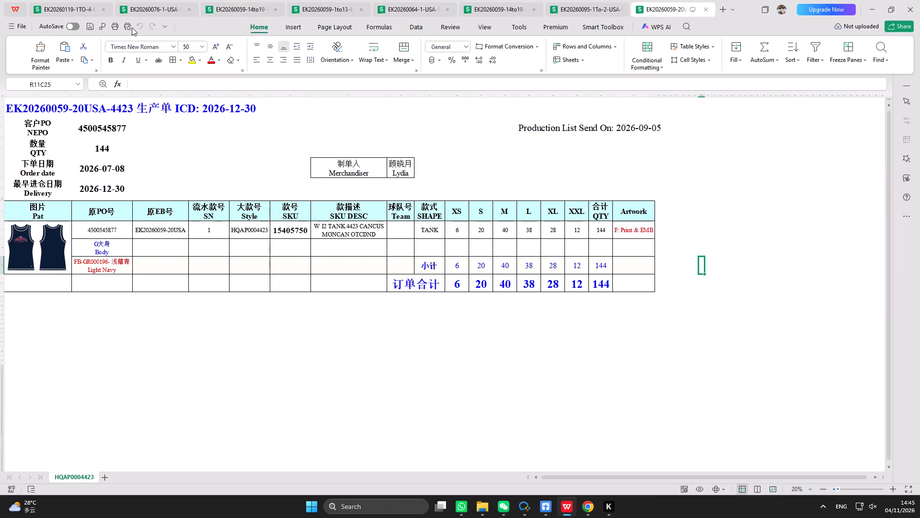
left_click(132, 27)
double_click(818, 68)
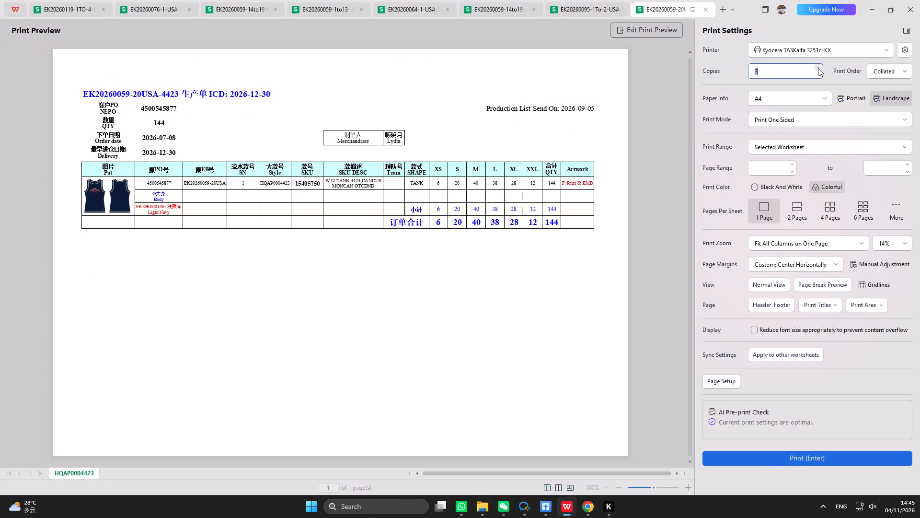
left_click(782, 457)
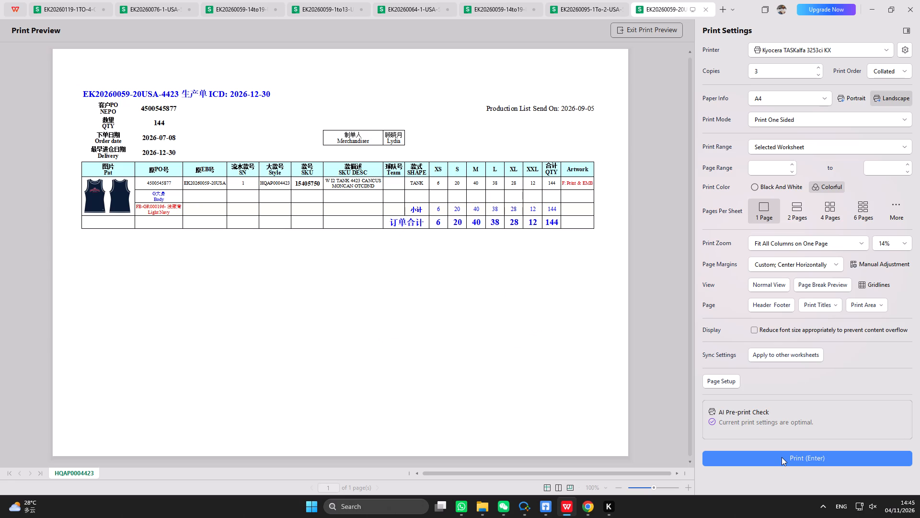
left_click(487, 506)
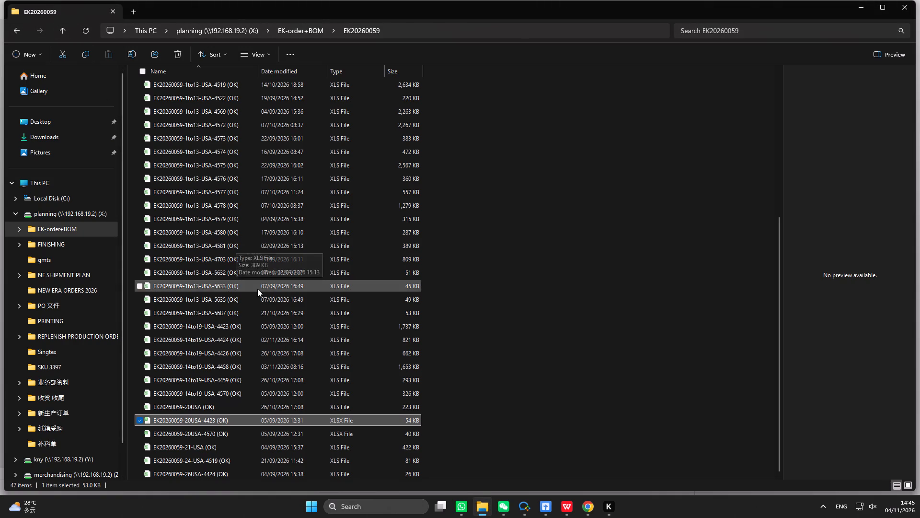
scroll(257, 336, "down", 1)
double_click(246, 381)
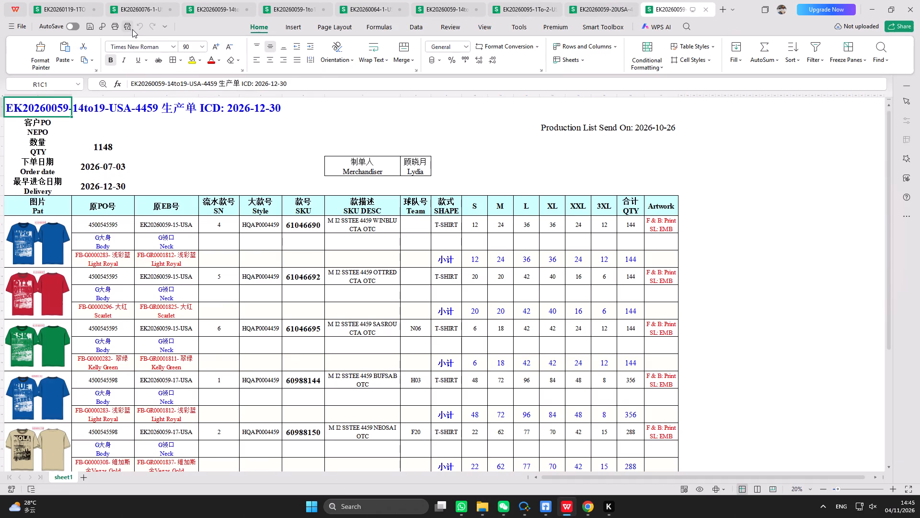
left_click(131, 28)
double_click(819, 68)
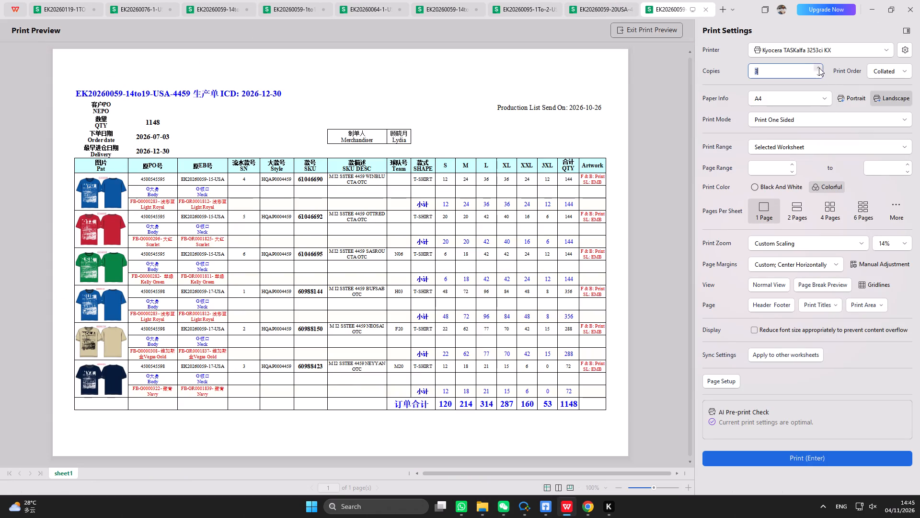
left_click(810, 457)
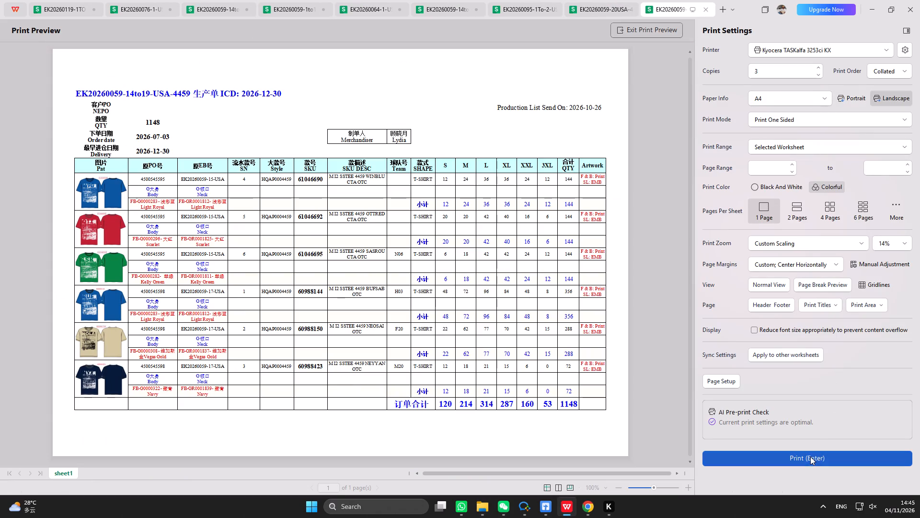
Minimize the WPS Office window and close File Explorer to return to the dispatch form.
left_click(872, 9)
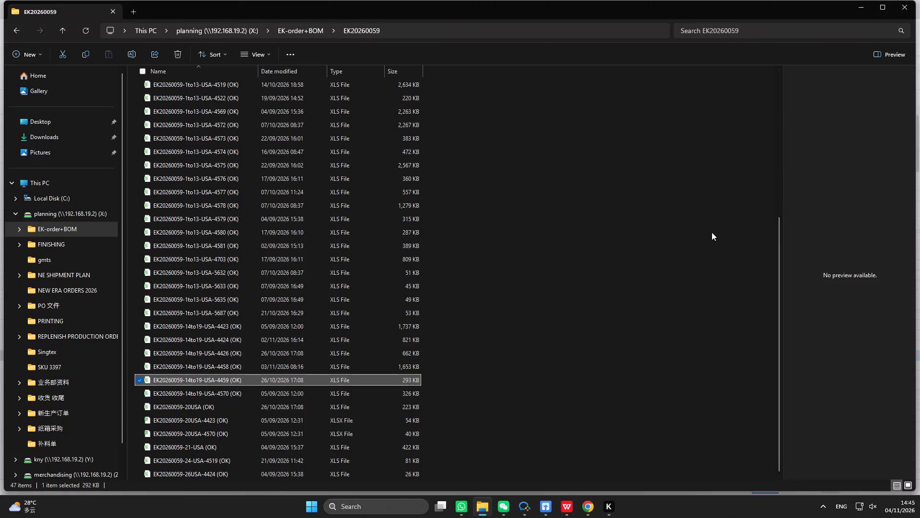
scroll(712, 232, "down", 6)
left_click(905, 8)
In the 11.4 dispatch form, add 100 to the OUTPUT formula of group 9 (style 5729), making it =526+100.
scroll(650, 356, "up", 3)
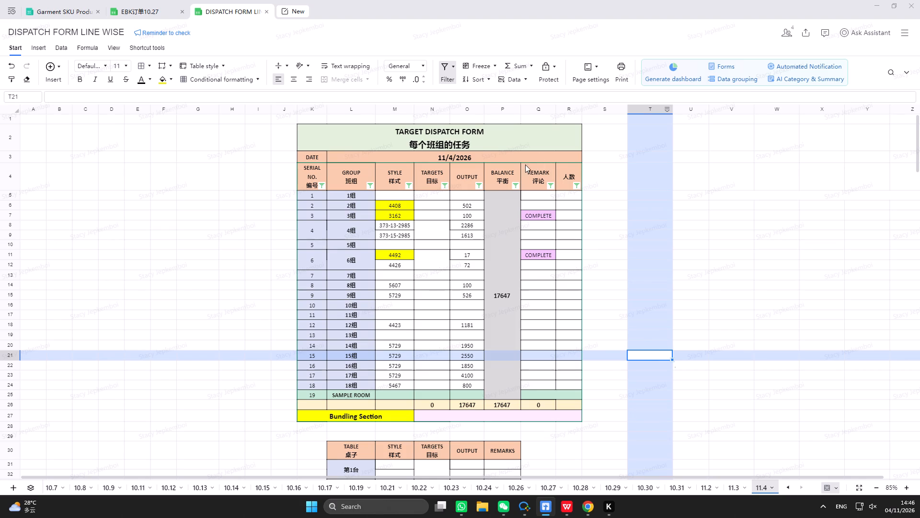
left_click(467, 297)
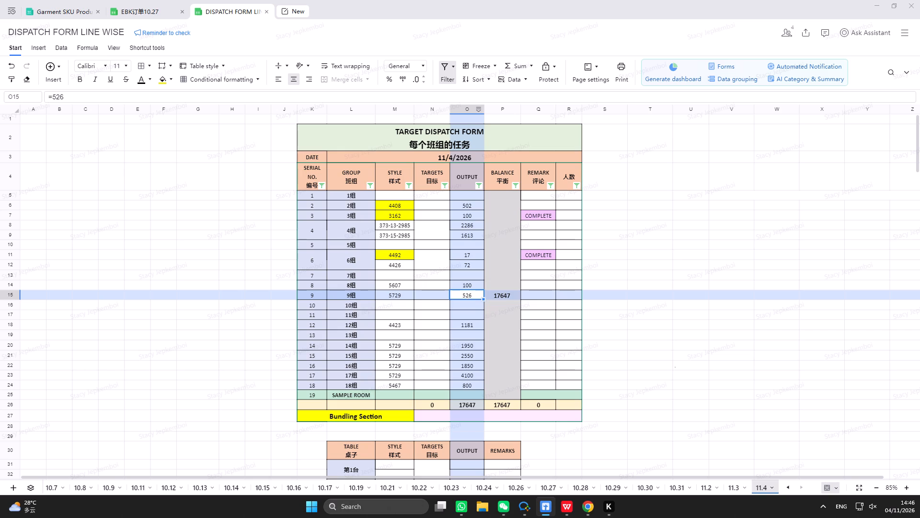
left_click(398, 98)
type("+100")
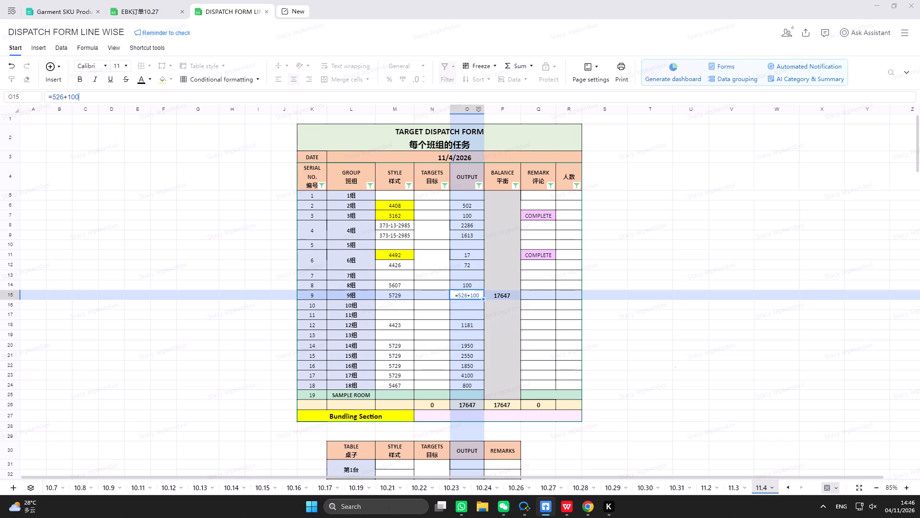
key("Return")
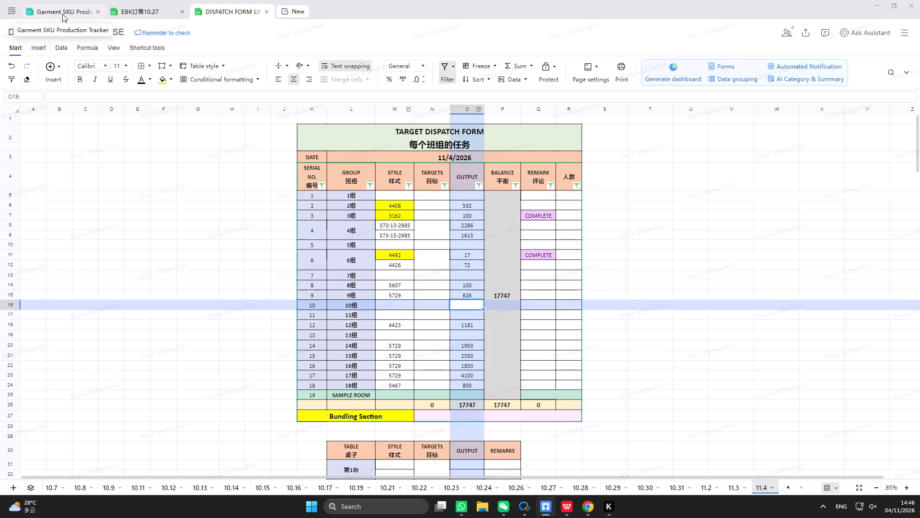
In the Garment SKU Production Tracker's 126USA-1-5729 table, set the TTL QTY of the line 9, size 3XL record to 626.
left_click(132, 8)
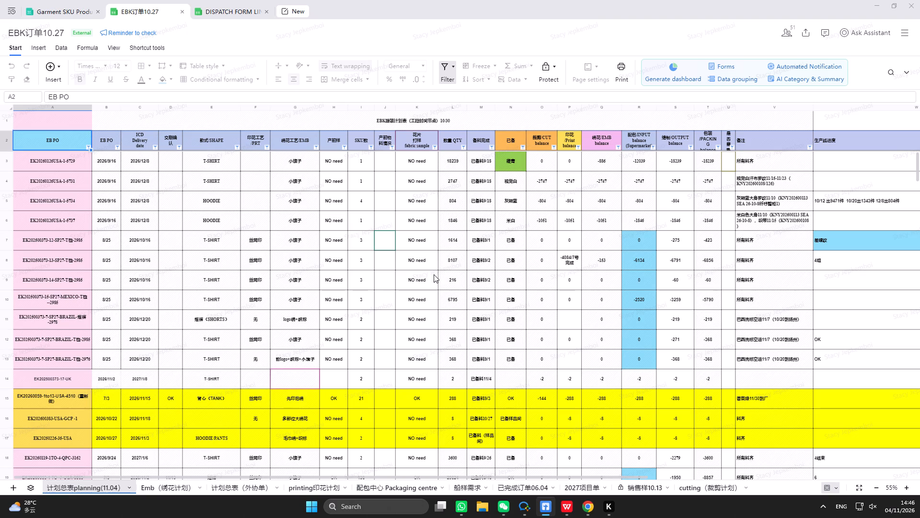
left_click(74, 9)
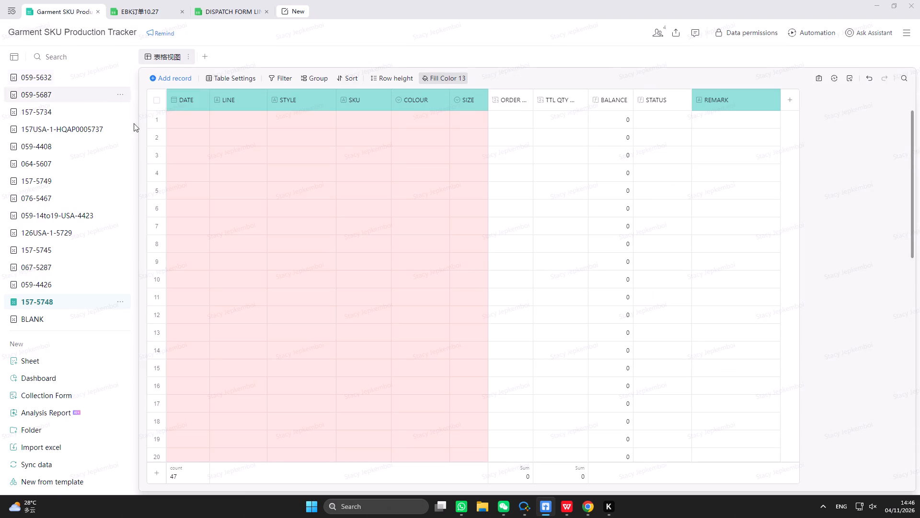
left_click(70, 236)
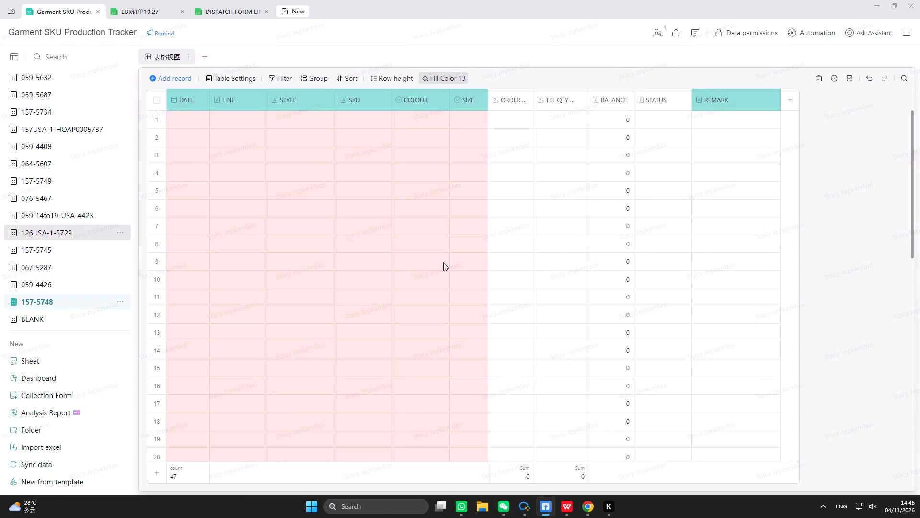
scroll(601, 194, "up", 3)
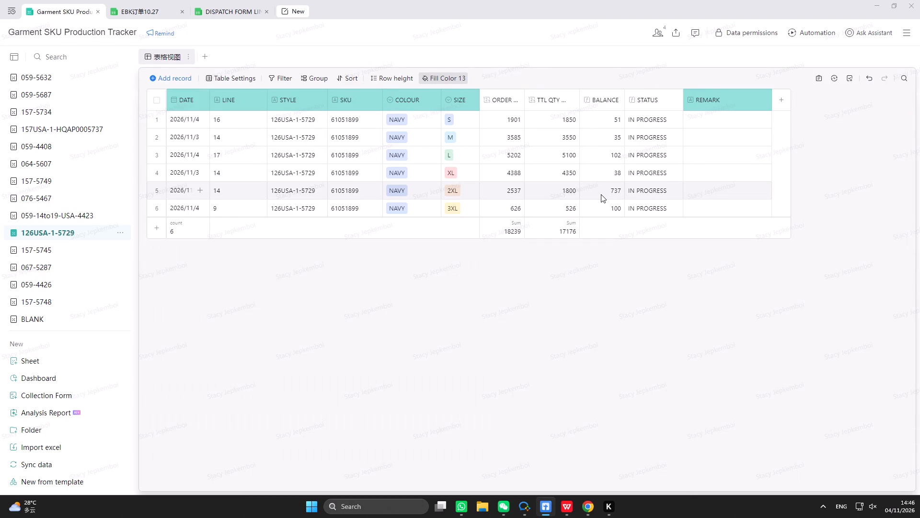
left_click(560, 213)
type("626")
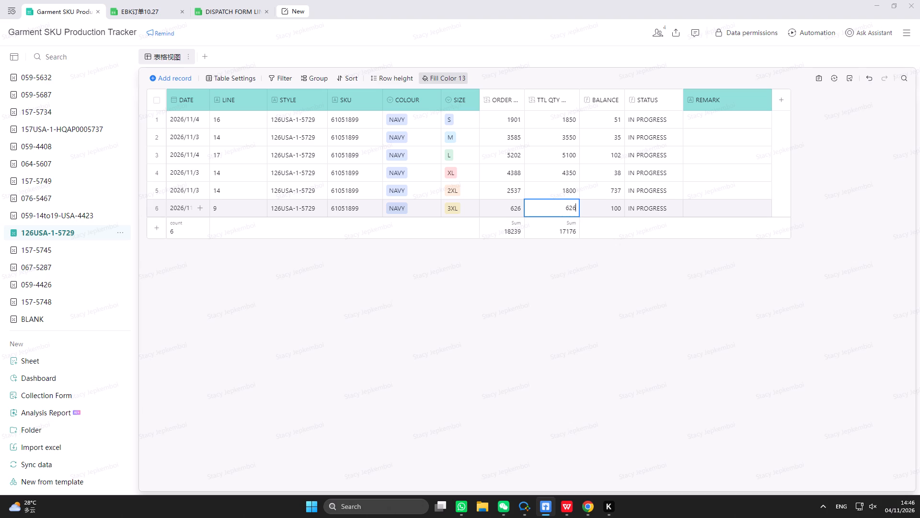
key("Return")
In the 11.4 dispatch form, insert a row below group 9 and enter style 5748 with OUTPUT =53.
left_click(226, 13)
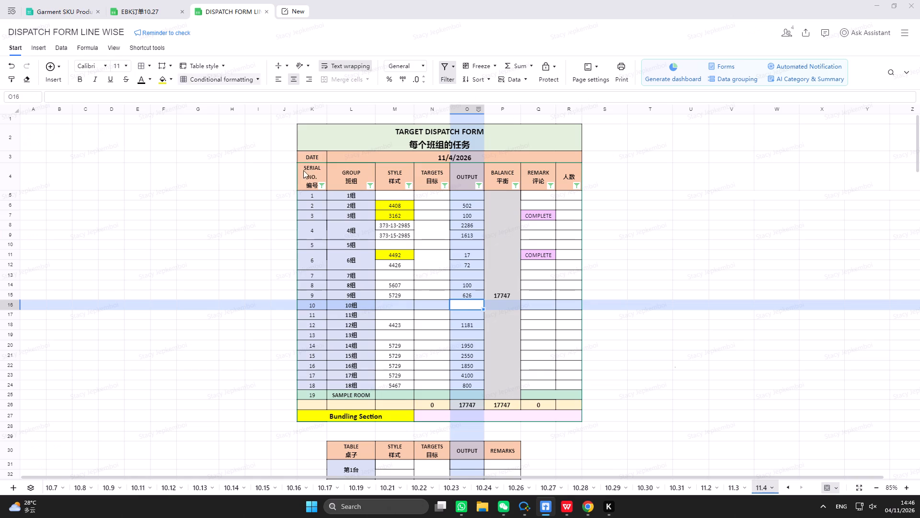
left_click(403, 296)
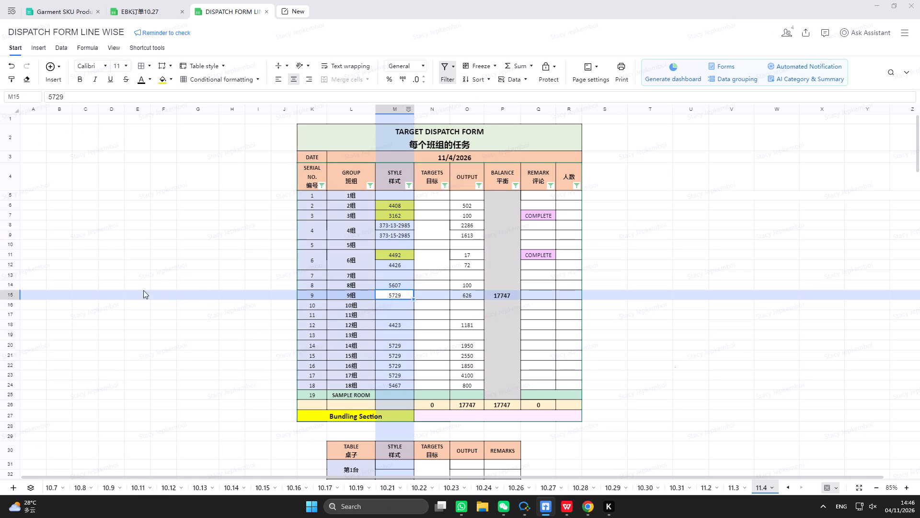
left_click(12, 295)
right_click(12, 295)
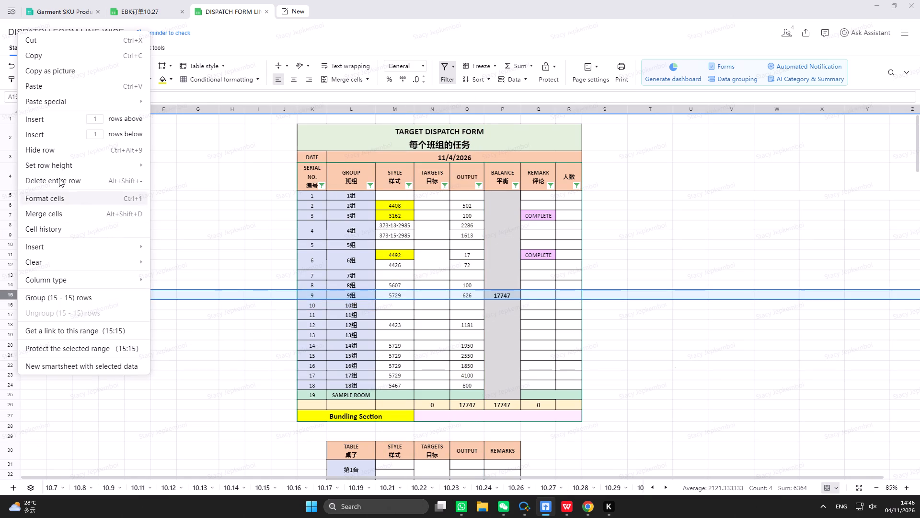
left_click(58, 136)
left_click(394, 303)
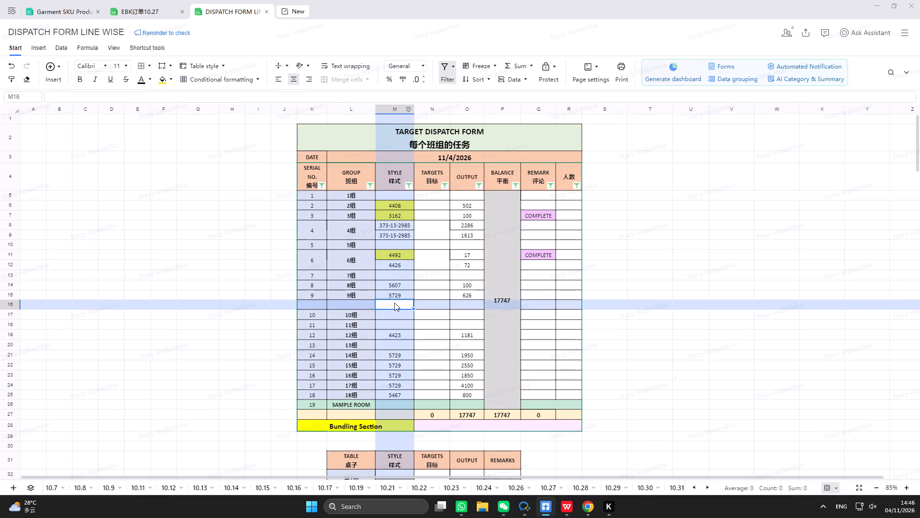
type("5748")
left_click(464, 305)
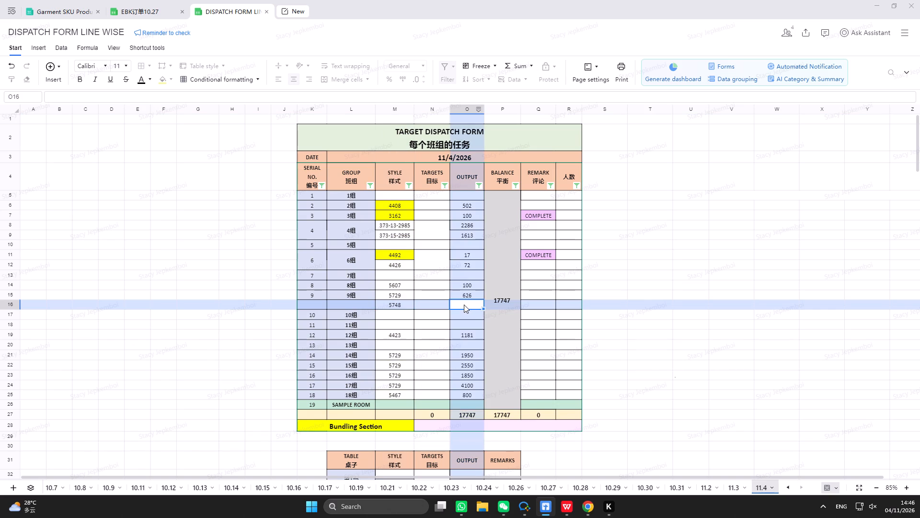
key("equal")
type("53")
key("Return")
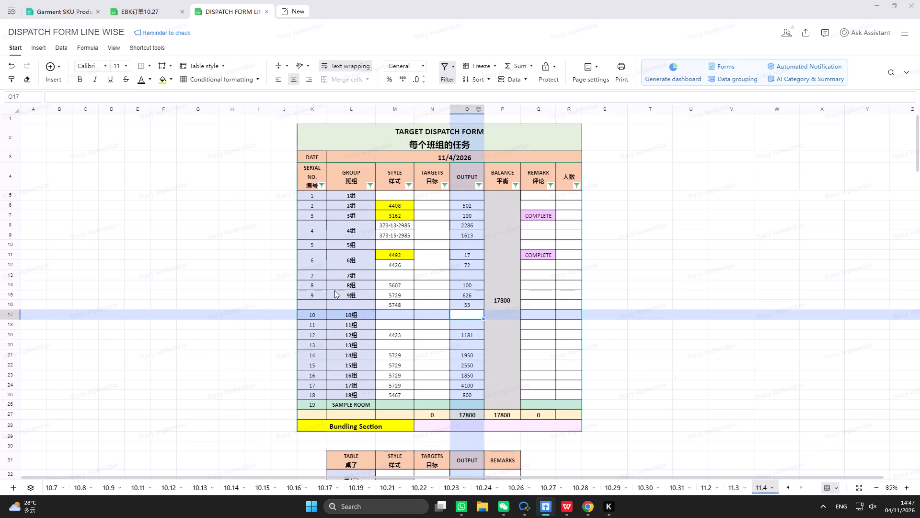
In the planning sheet of EBK订单10.27, filter the EB PO column for orders containing 5748.
left_click(129, 8)
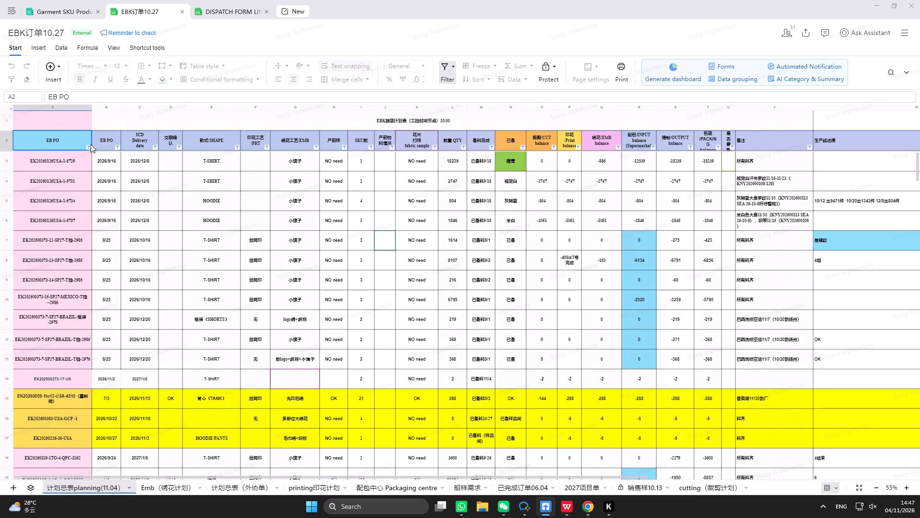
left_click(88, 147)
type("5748")
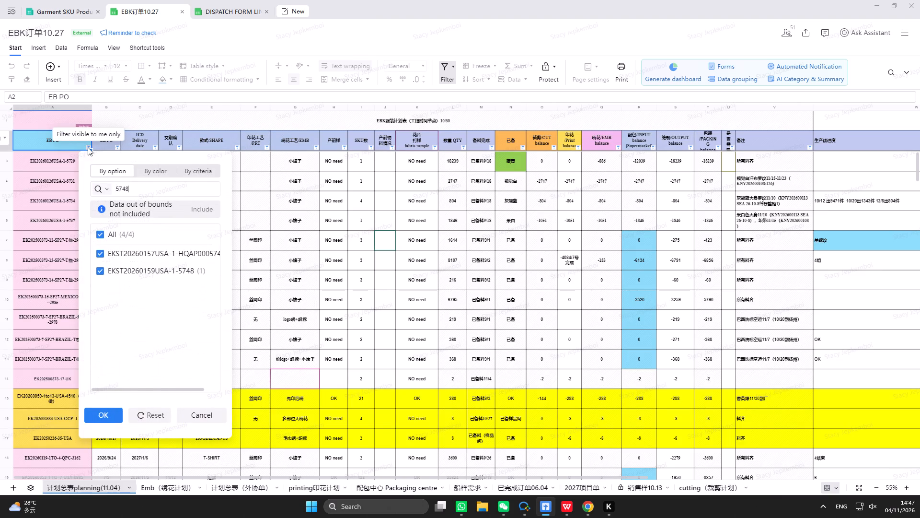
left_click(118, 415)
scroll(312, 299, "up", 5)
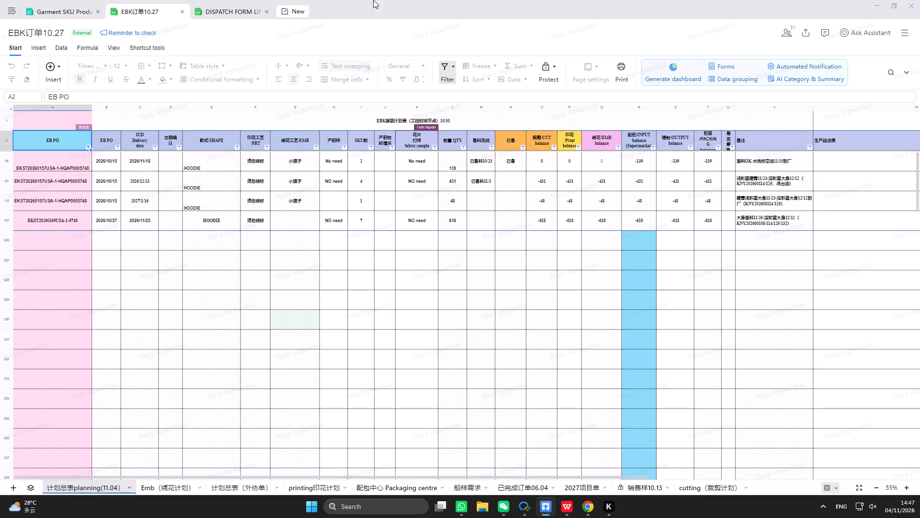
left_click(230, 11)
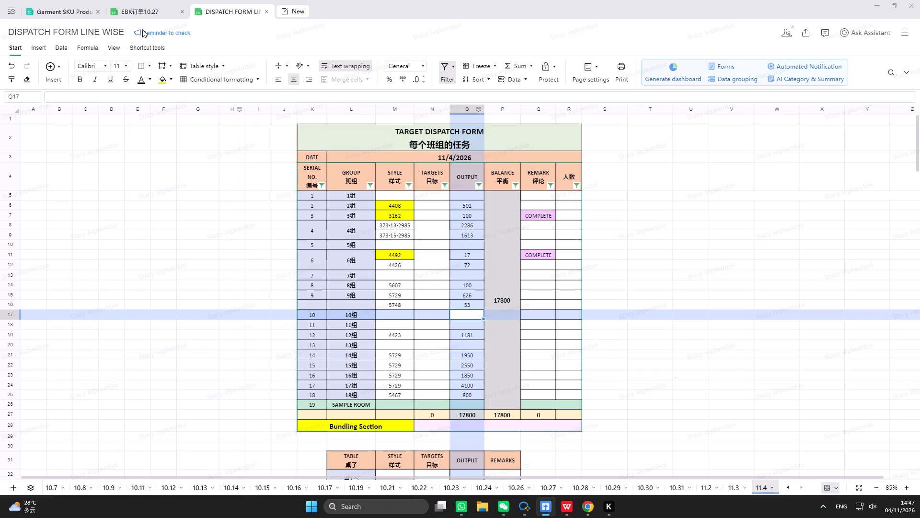
left_click(142, 12)
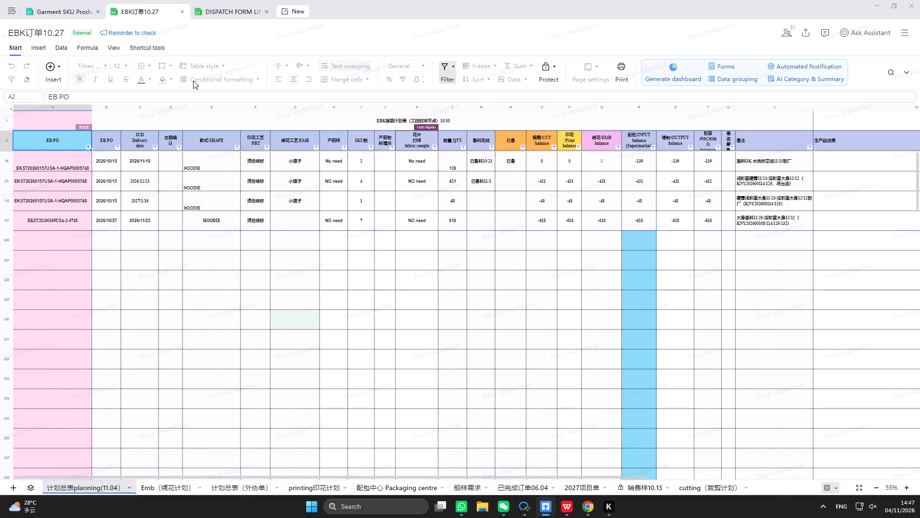
In the tracker's 157-5748 table, fill the first record with DATE 2026/11/4 and LINE 9.
left_click(60, 13)
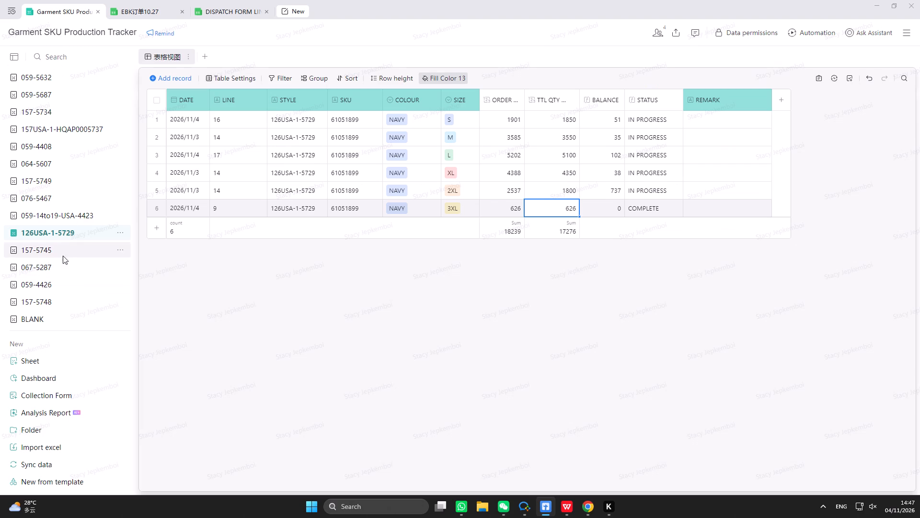
left_click(71, 305)
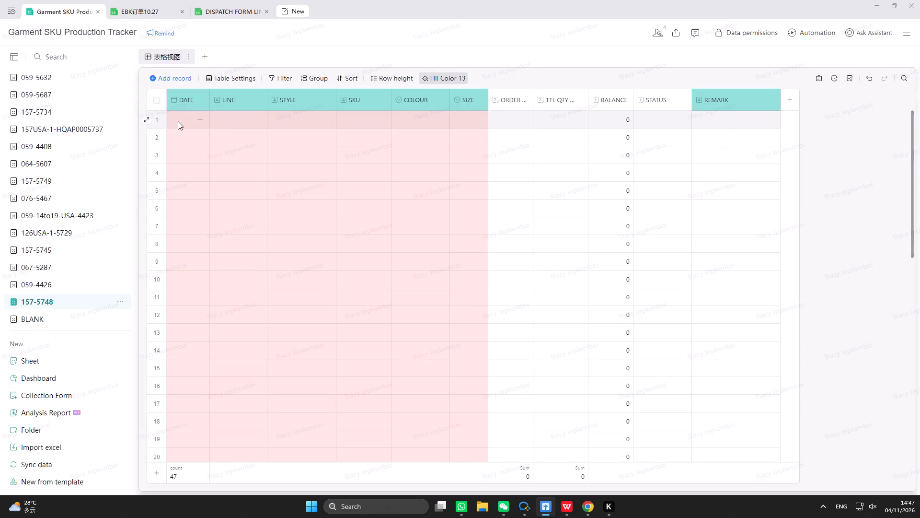
double_click(178, 121)
left_click(222, 201)
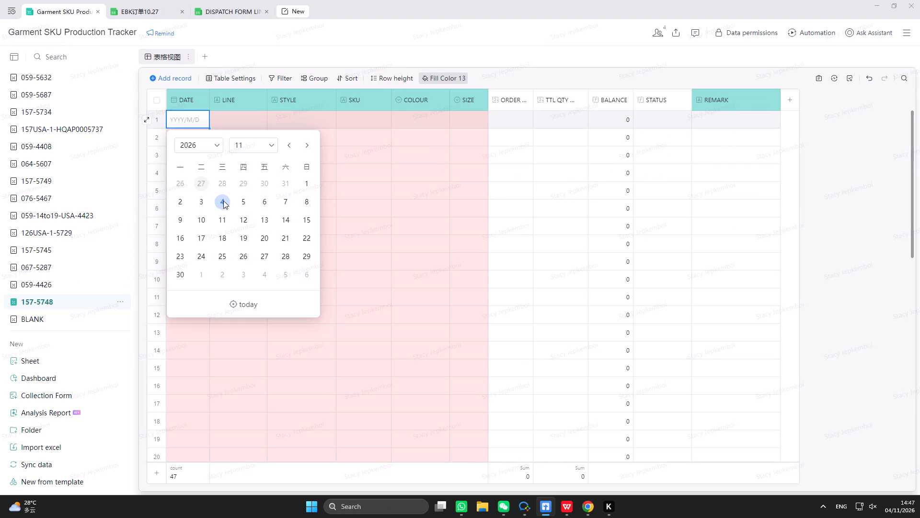
left_click(245, 122)
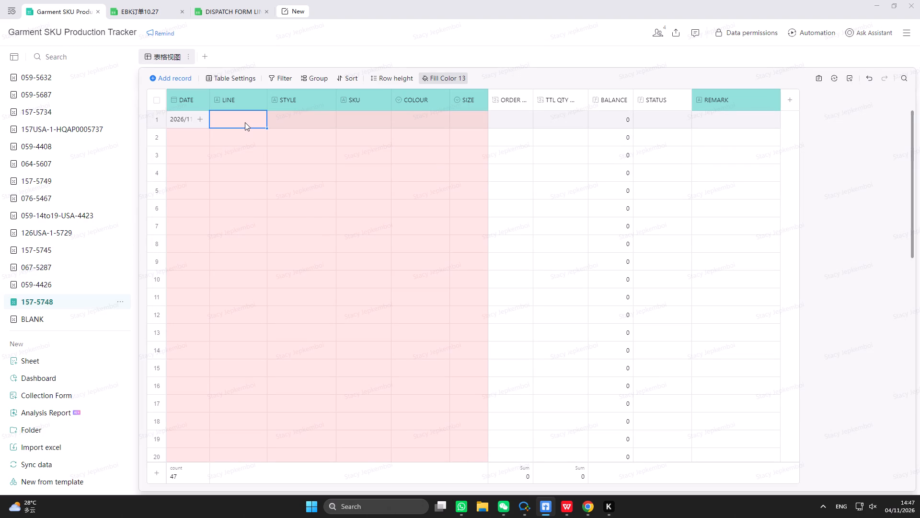
key("9")
Copy 157USA-1-HQAP0005748 from the first filtered EB PO in EBK订单10.27 into the STYLE cell of the 157-5748 table's first record.
left_click(285, 123)
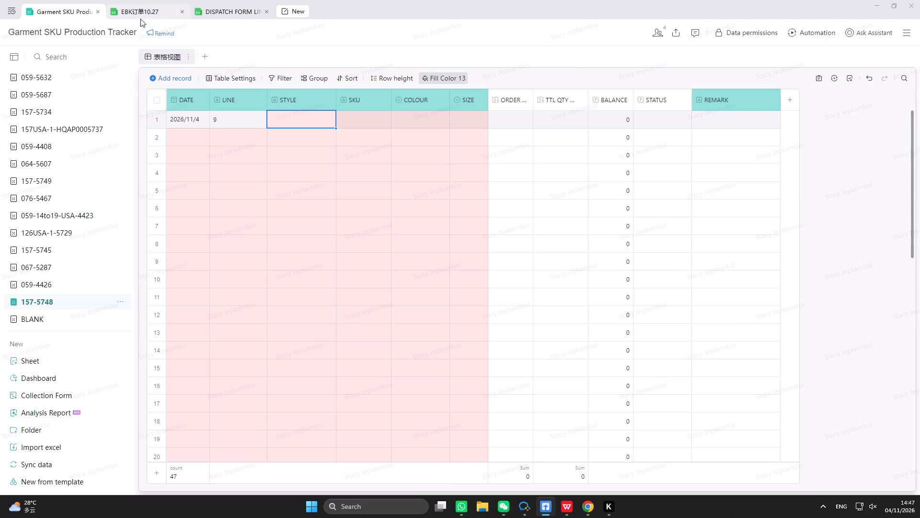
left_click(144, 13)
left_click(70, 166)
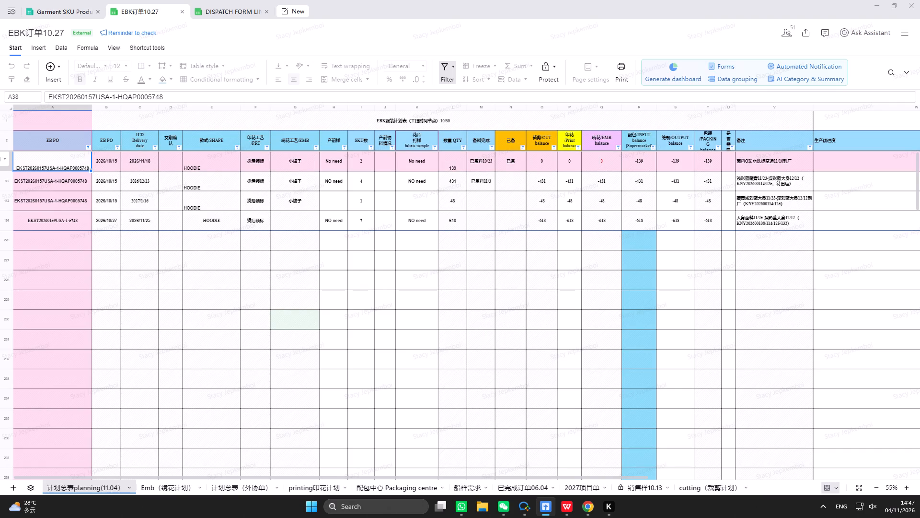
left_click_drag(86, 97, 207, 96)
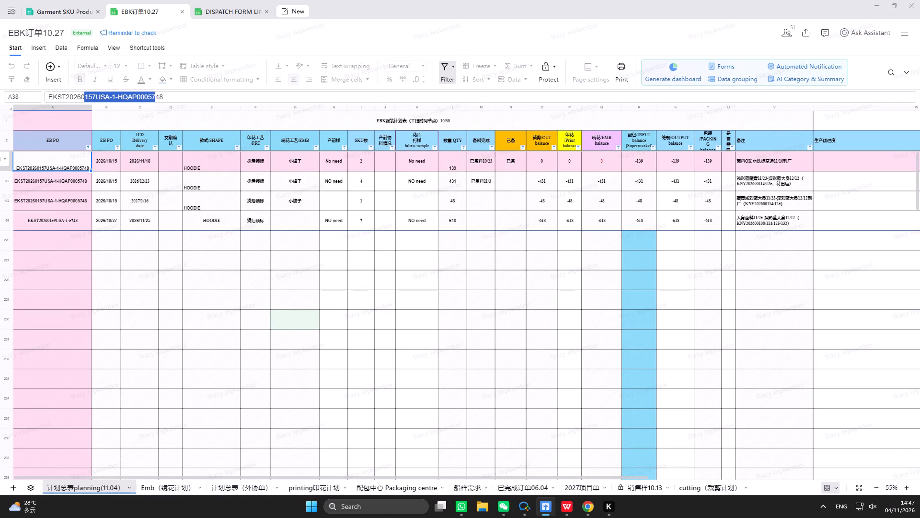
right_click(161, 96)
left_click(182, 109)
left_click(82, 3)
left_click(84, 9)
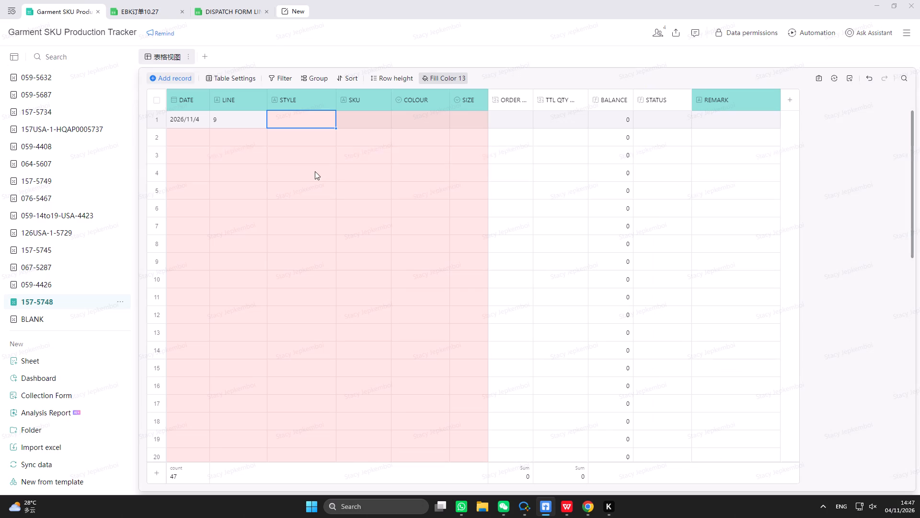
triple_click(302, 121)
right_click(302, 121)
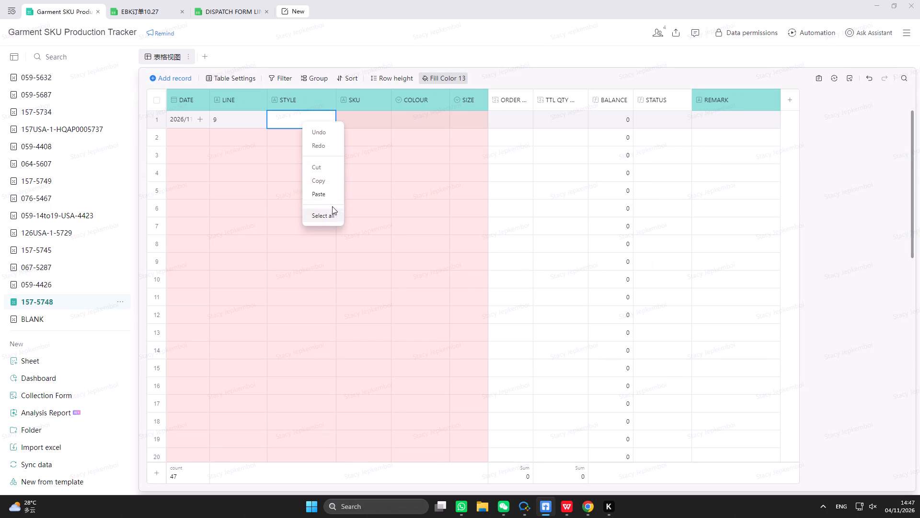
left_click_drag(322, 194, 327, 187)
left_click(367, 118)
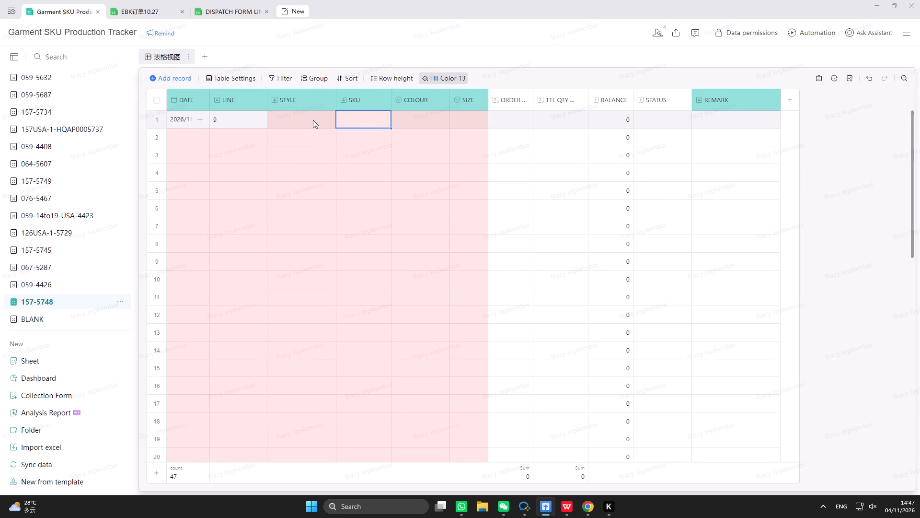
triple_click(314, 124)
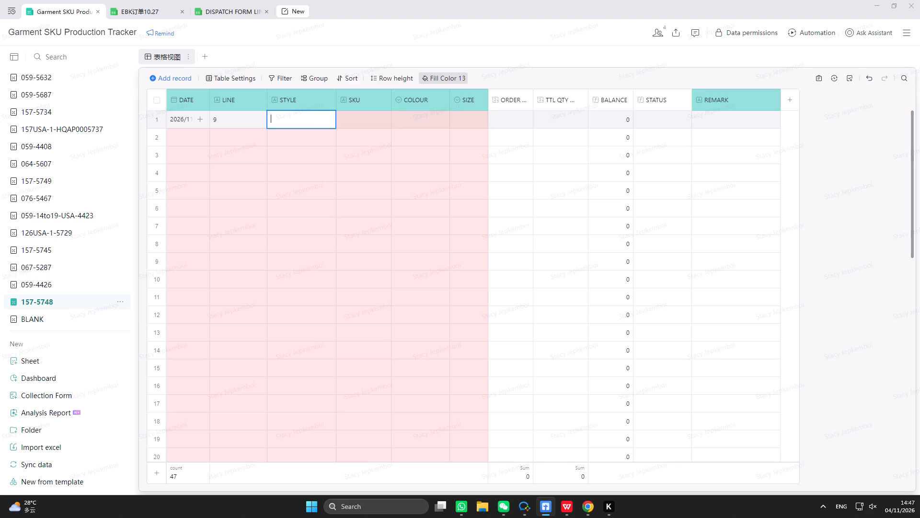
right_click(314, 124)
left_click(343, 196)
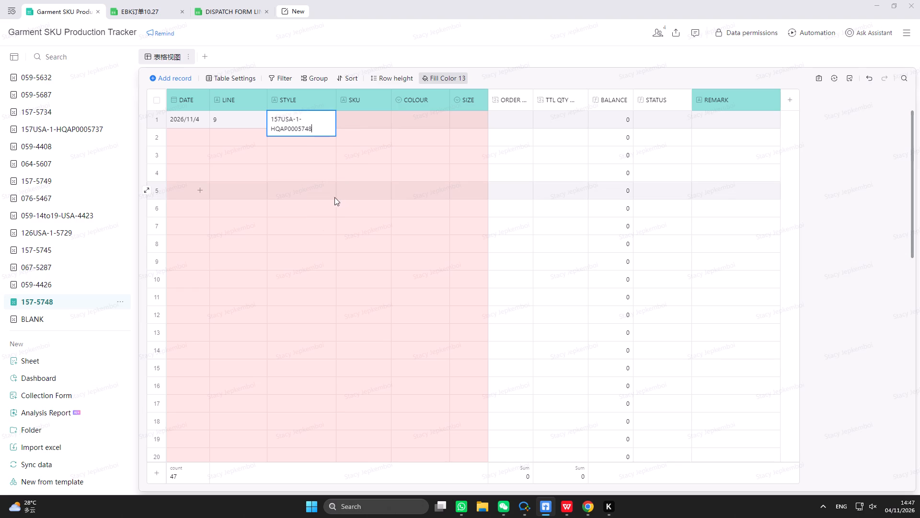
left_click(391, 153)
Widen the STYLE column of the 157-5748 table to fit the full style code.
left_click_drag(334, 94, 345, 96)
left_click_drag(344, 95, 350, 96)
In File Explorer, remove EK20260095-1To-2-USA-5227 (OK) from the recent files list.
left_click(368, 122)
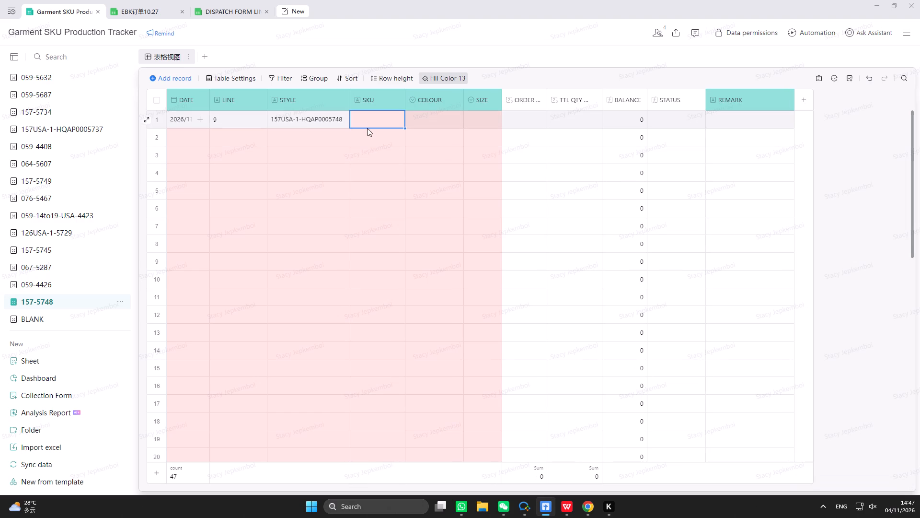
left_click(483, 509)
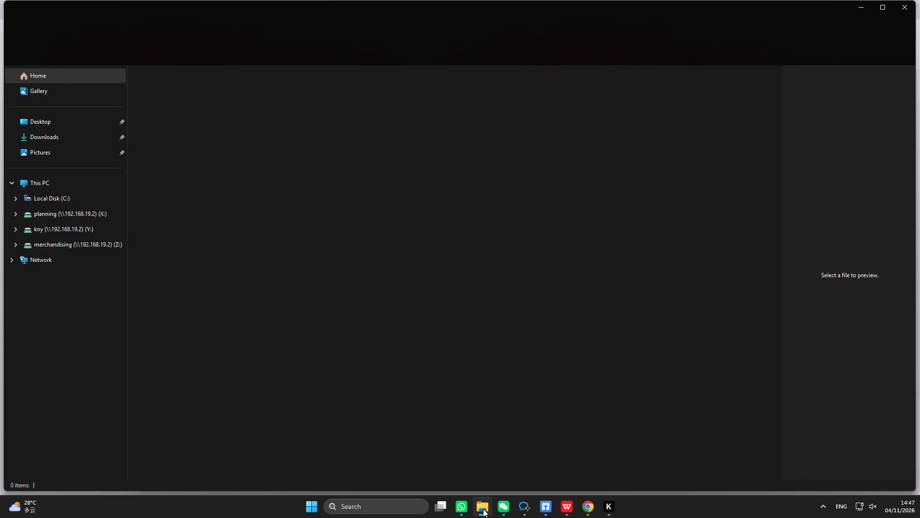
left_click(483, 509)
left_click(483, 509)
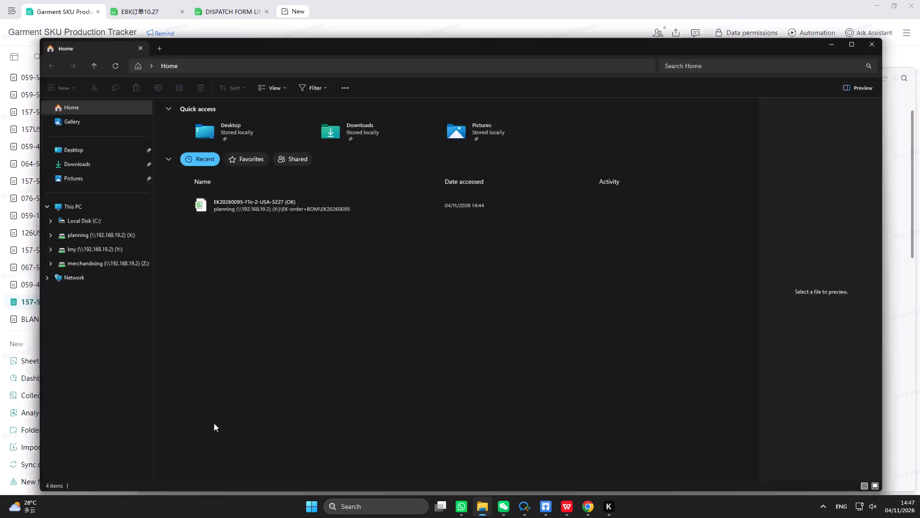
right_click(198, 184)
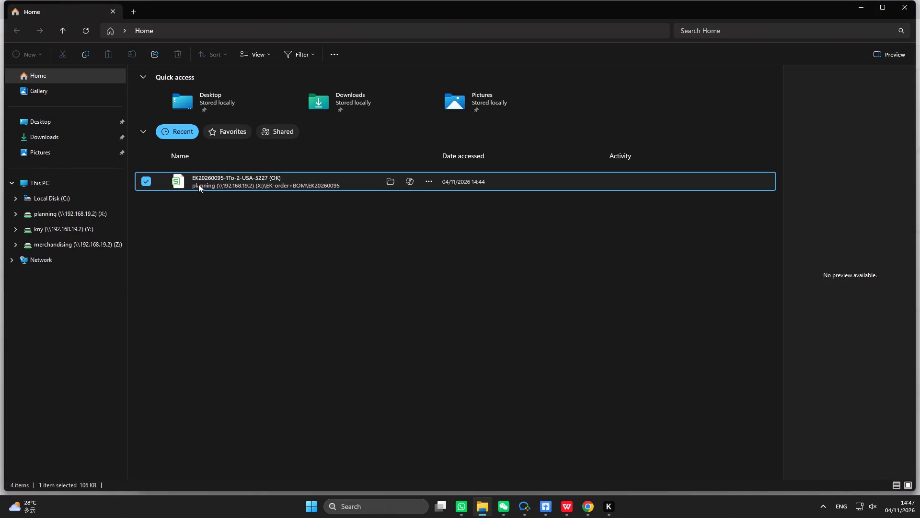
left_click(259, 145)
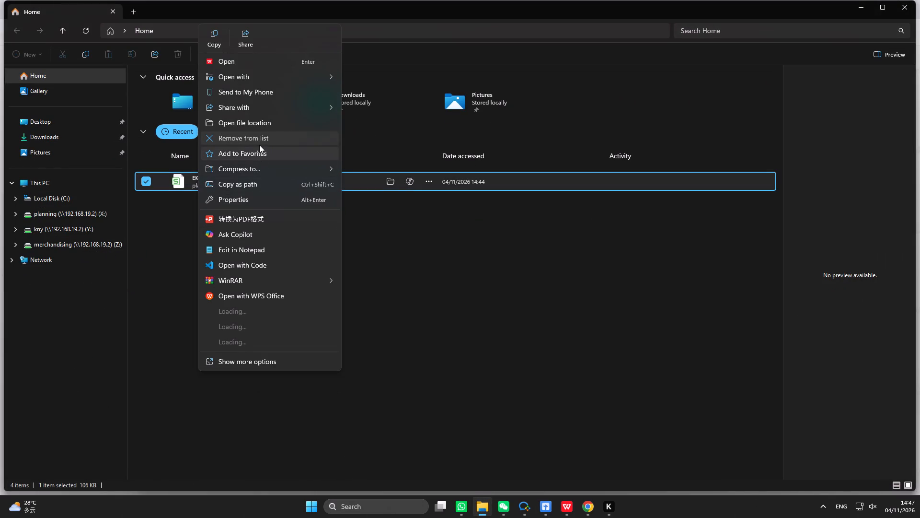
right_click(253, 176)
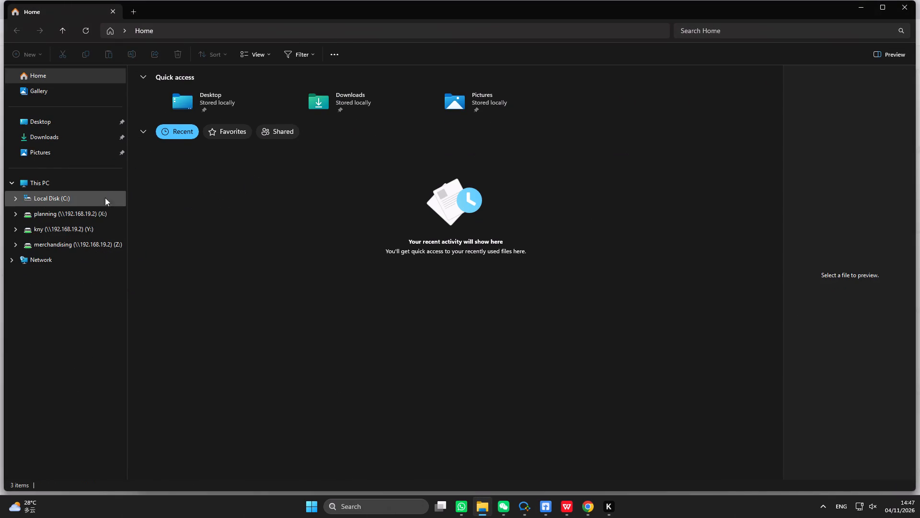
Open the EKST20260157USA (OK) workbook from the EKST20260157USA folder in EK-order+BOM on the planning drive.
double_click(100, 215)
double_click(222, 86)
scroll(236, 313, "down", 4)
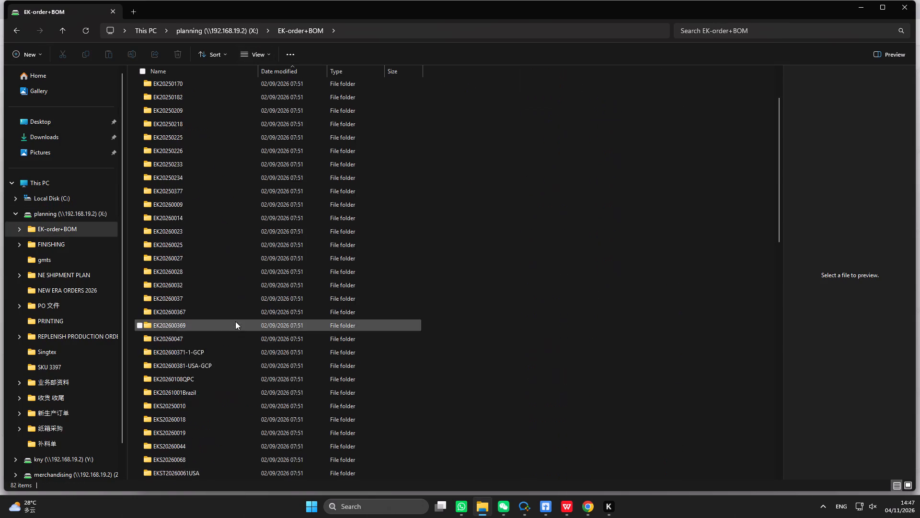
scroll(235, 321, "down", 20)
scroll(235, 321, "down", 9)
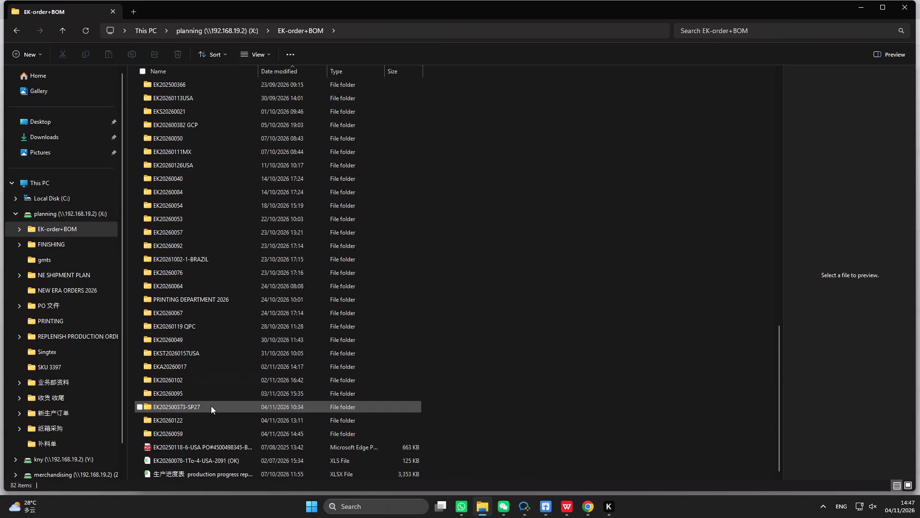
double_click(196, 355)
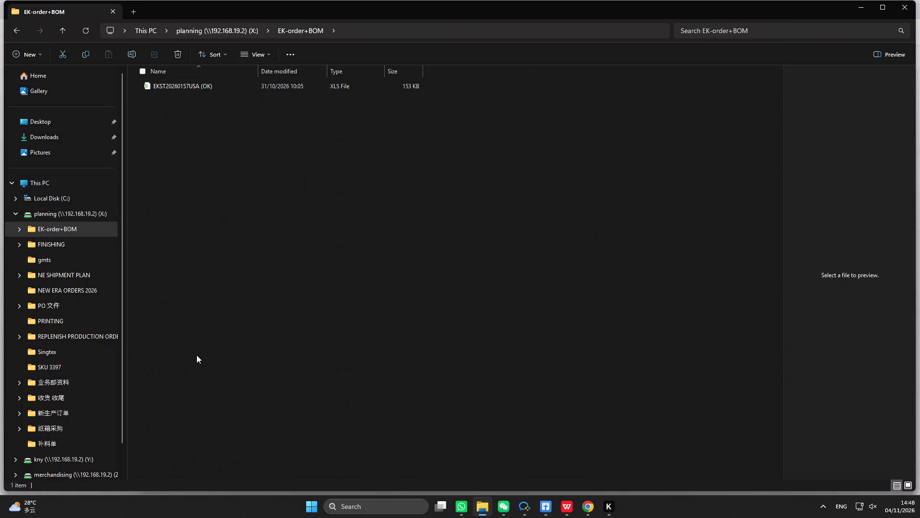
double_click(203, 85)
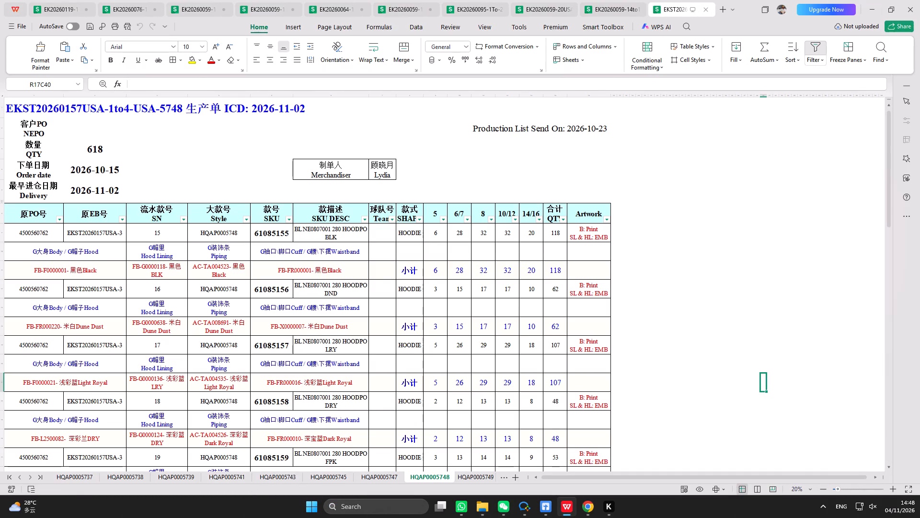
In the HQAP0005748 sheet, hide the 原EB号, 流水款号 SN and 大款号 Style columns.
left_click_drag(82, 96, 230, 180)
right_click(205, 169)
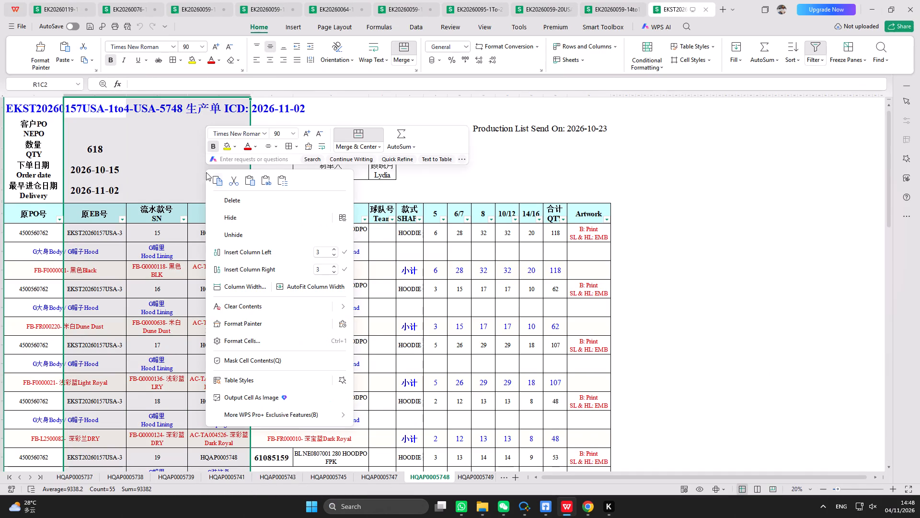
left_click(230, 215)
Freeze the HQAP0005748 sheet at the 原PO号 header row.
scroll(169, 200, "down", 4)
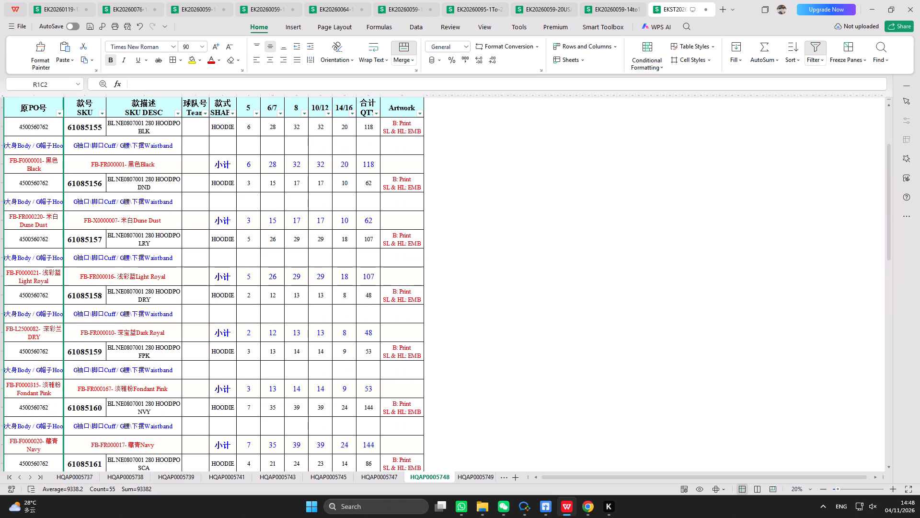
left_click(1, 110)
left_click(484, 31)
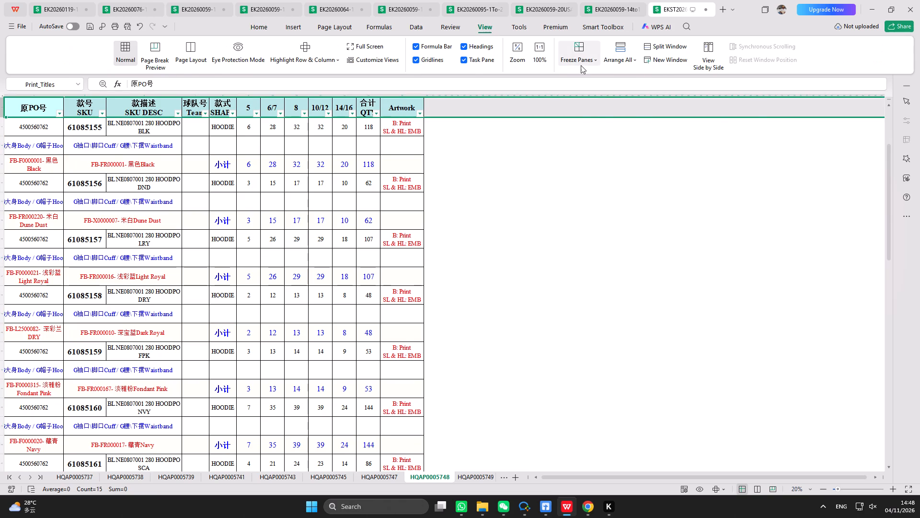
left_click(581, 64)
left_click(599, 95)
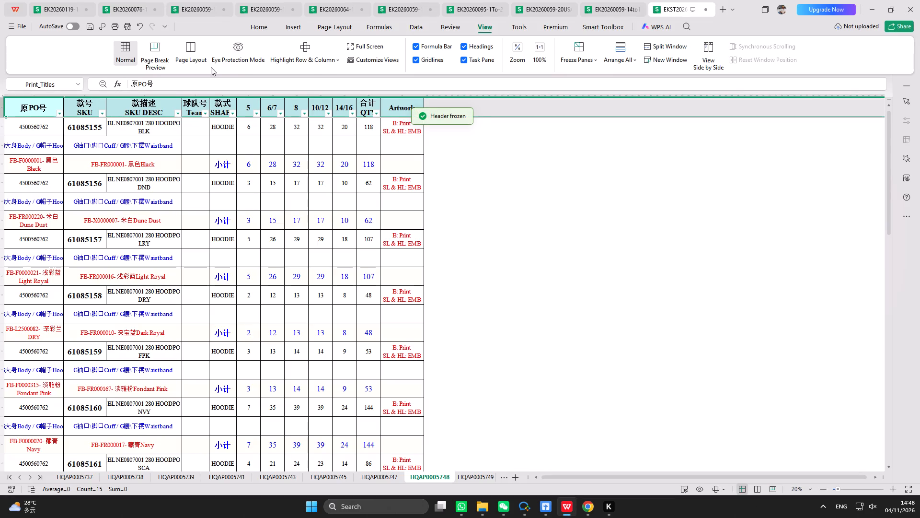
left_click(261, 29)
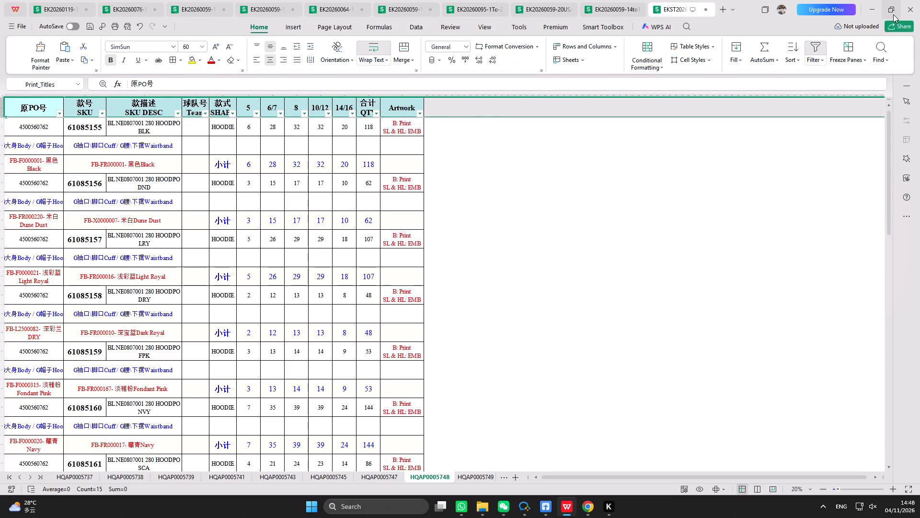
Arrange the production order workbook and the WeCom Docs tracker window side by side.
left_click(797, 74)
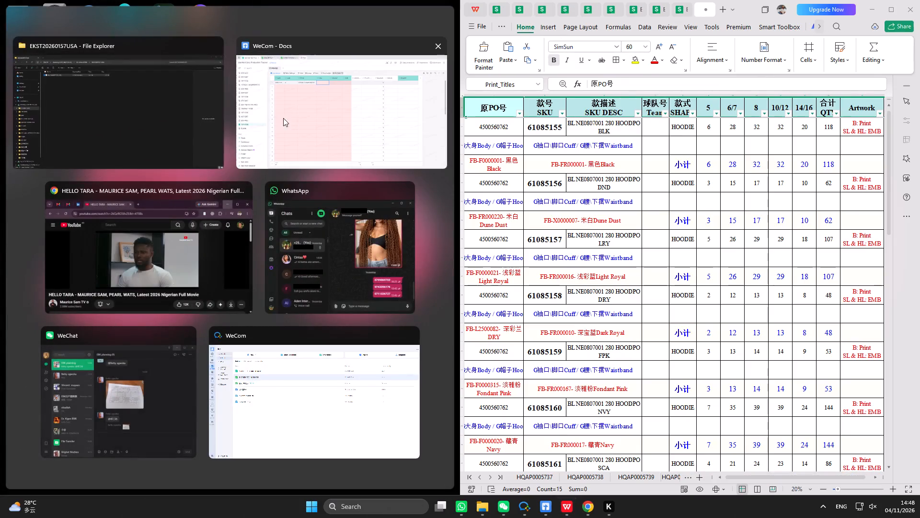
left_click(306, 123)
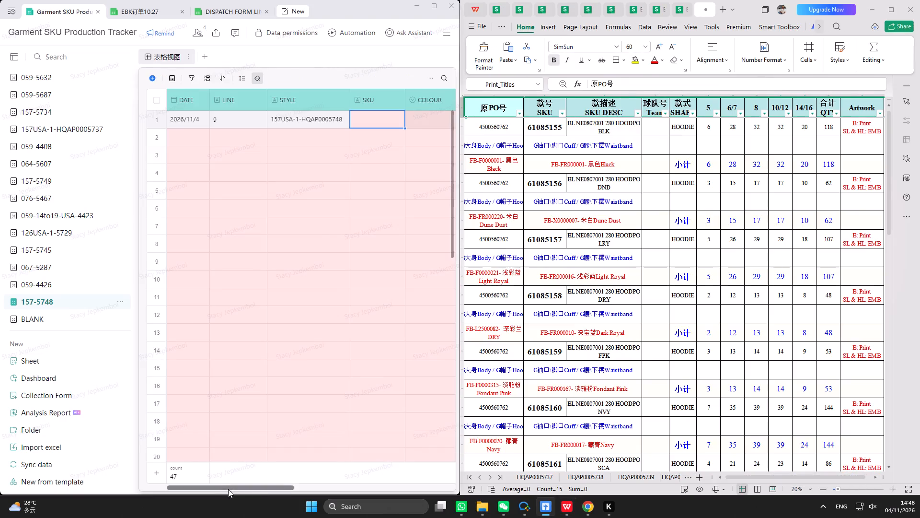
Copy SKU 61085159 from the HQAP0005748 sheet into the SKU cell of the 157-5748 table's first record.
left_click_drag(228, 489, 267, 487)
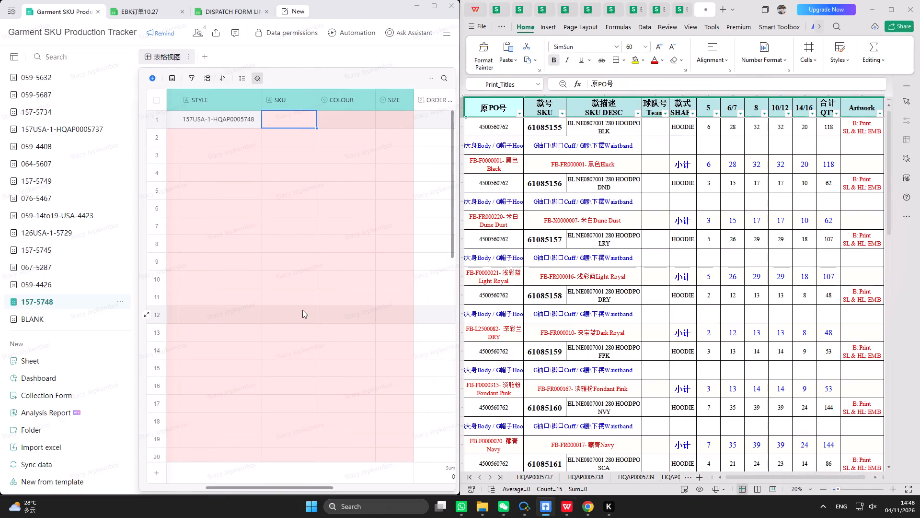
scroll(559, 148, "up", 1)
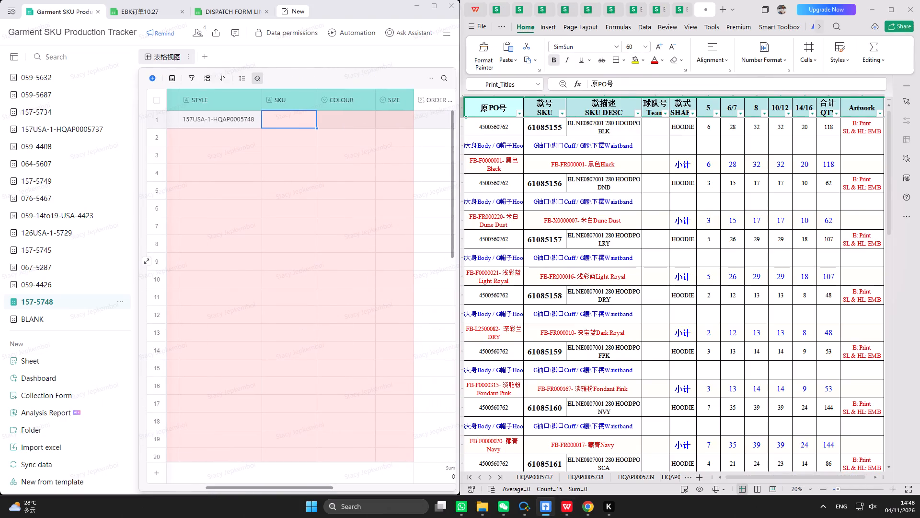
left_click(560, 353)
double_click(592, 84)
double_click(599, 59)
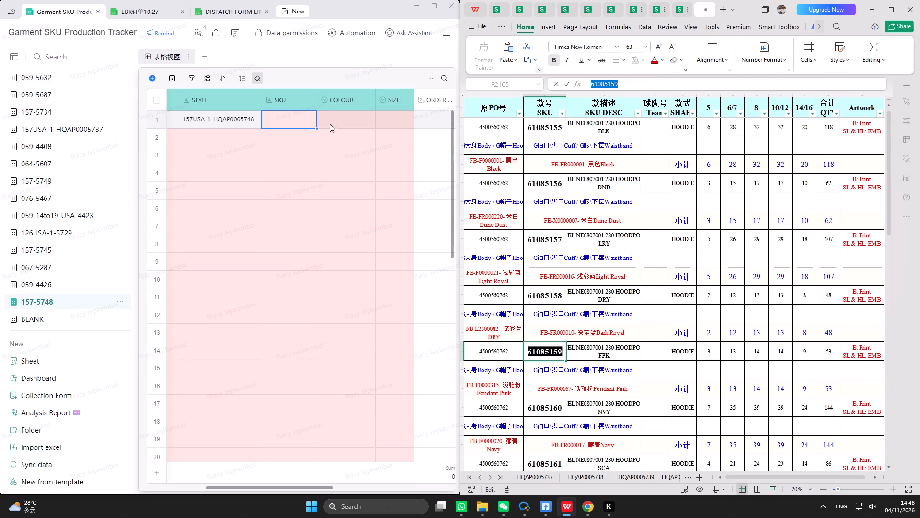
double_click(276, 118)
right_click(276, 118)
left_click(299, 189)
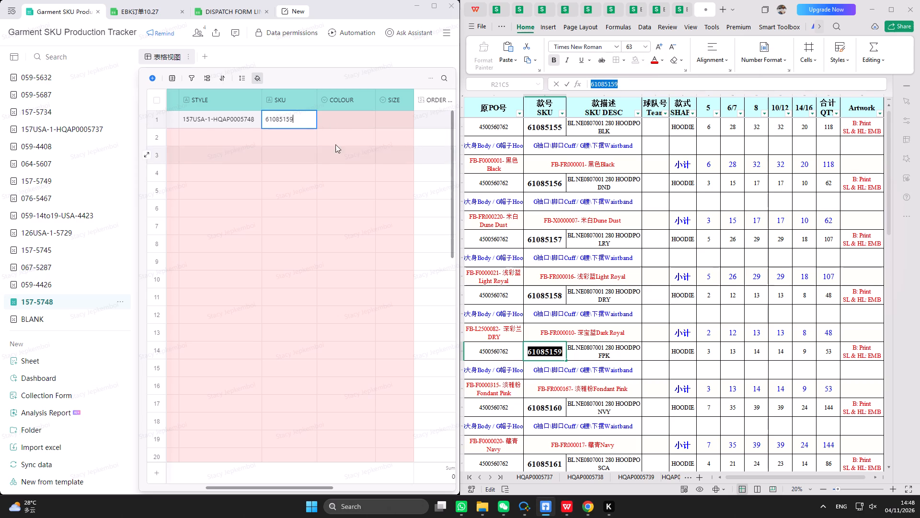
Enter a new colour option beginning with FO in the COLOUR cell of the 157-5748 table's first record.
double_click(347, 125)
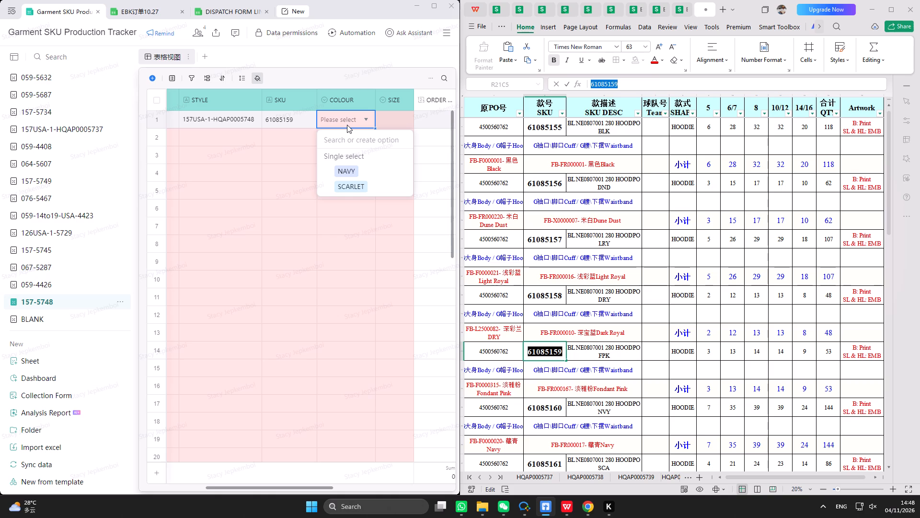
type("FO")
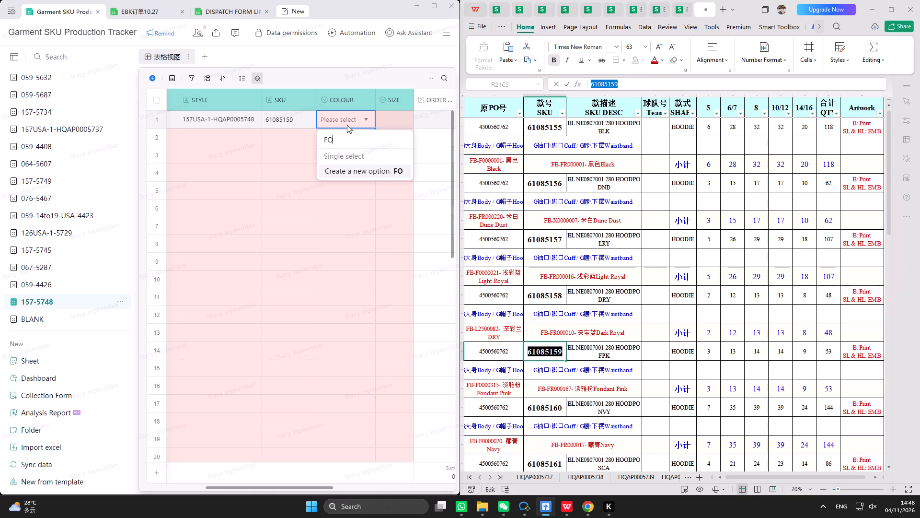
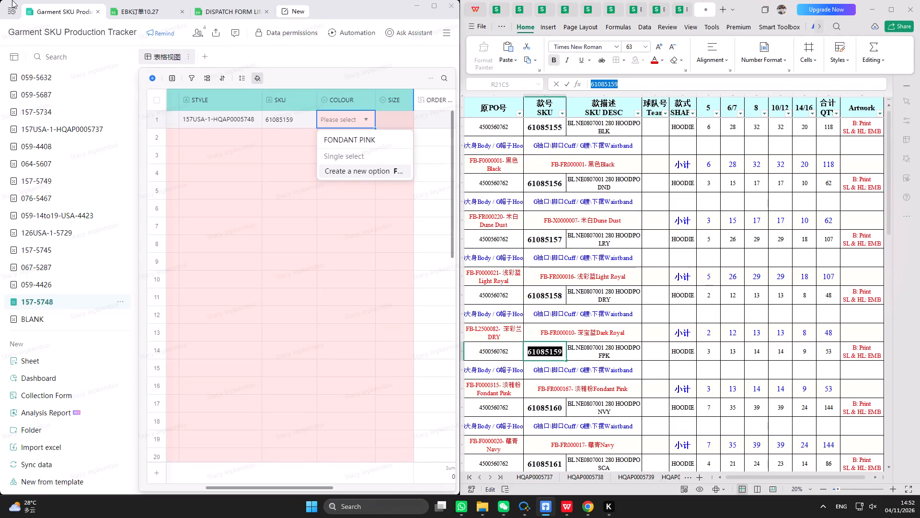
Create the colour option FONDANT PINK for the 157-5748 table's first record.
left_click(352, 166)
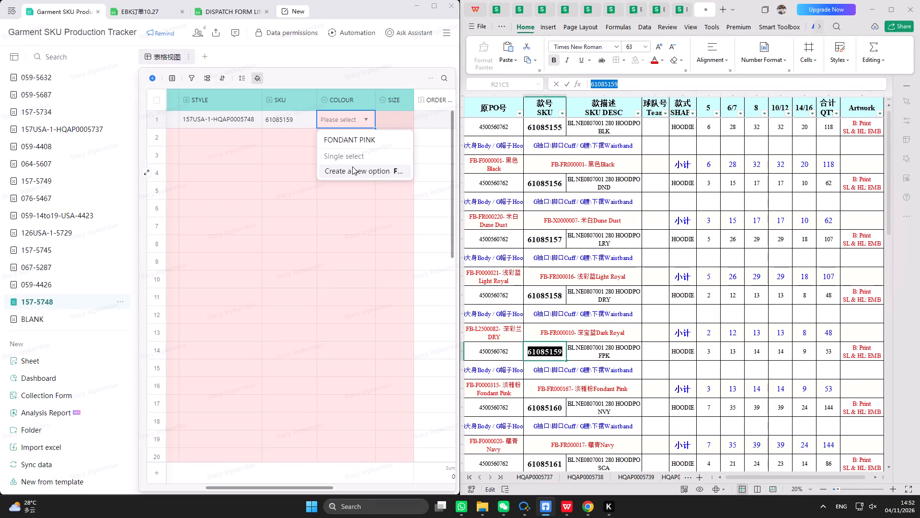
scroll(395, 123, "up", 1)
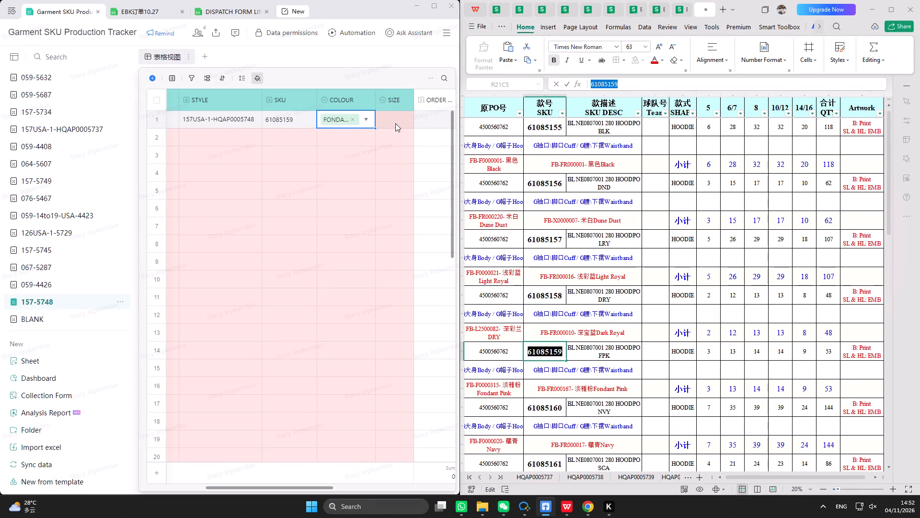
Create the sizes 5 and 6/7 as new SIZE options in records 1 and 2 of the 157-5748 table.
left_click(395, 124)
left_click(395, 124)
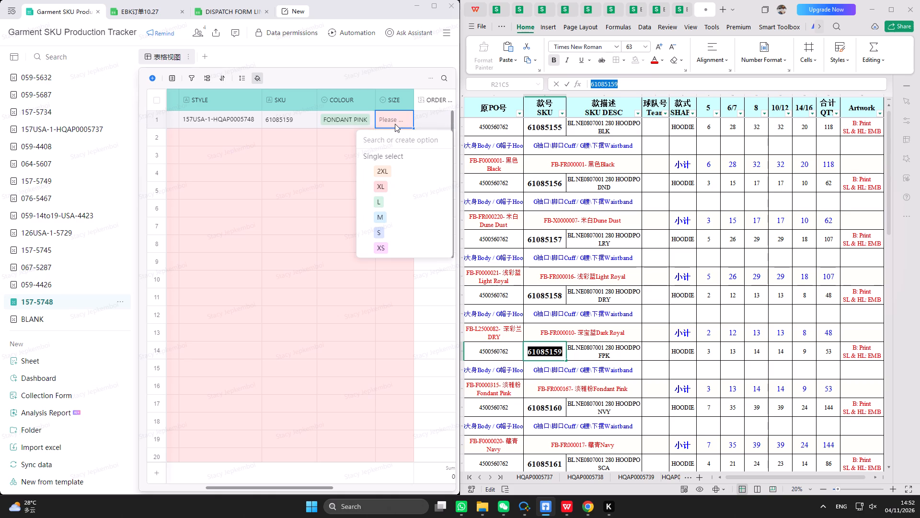
left_click(395, 124)
key("5")
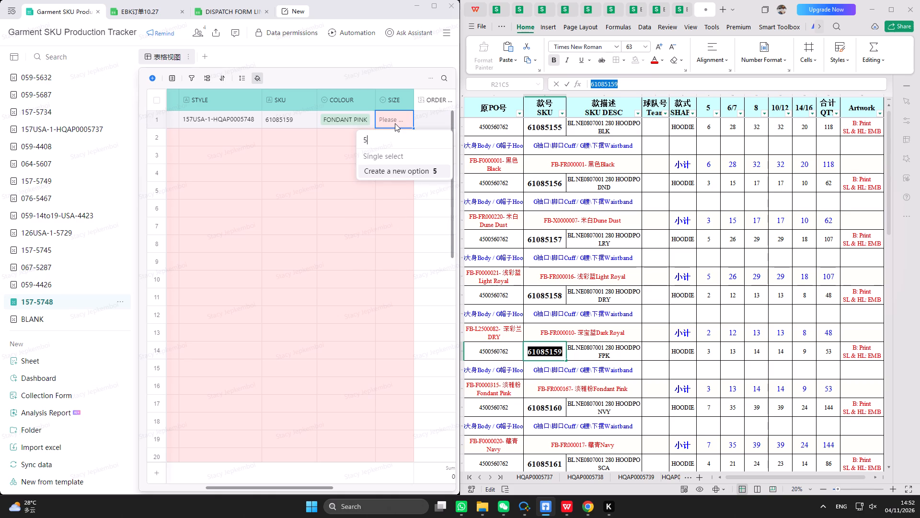
left_click(397, 170)
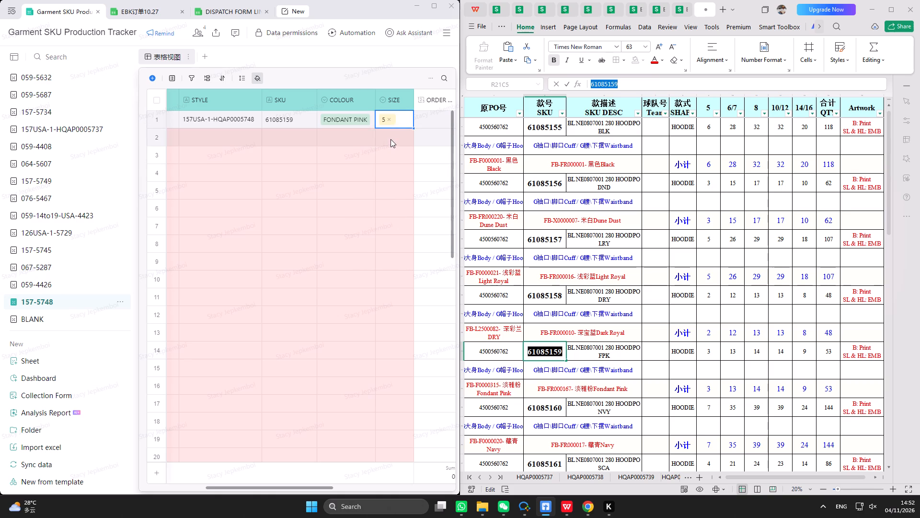
left_click(391, 139)
type("6/7")
left_click(414, 189)
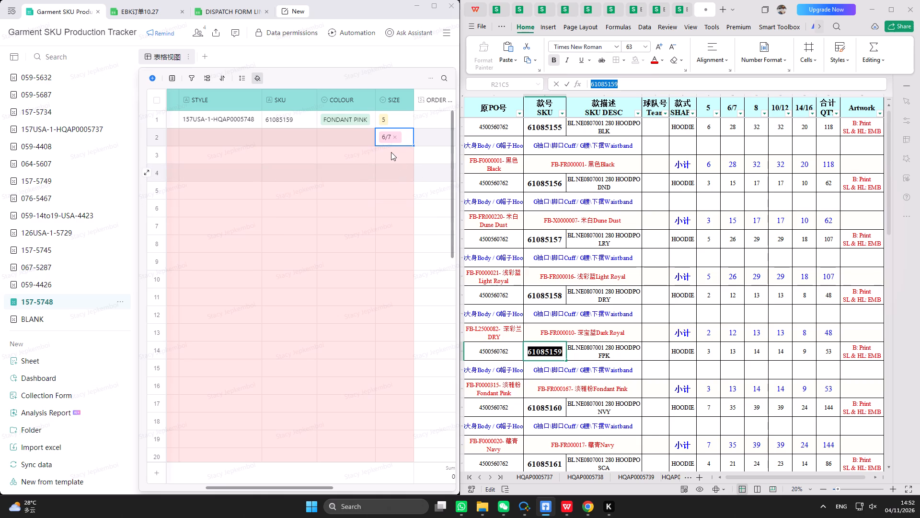
Create the sizes 8, 10/12 and 14/16 as new SIZE options in records 3 to 5.
left_click(391, 152)
key("8")
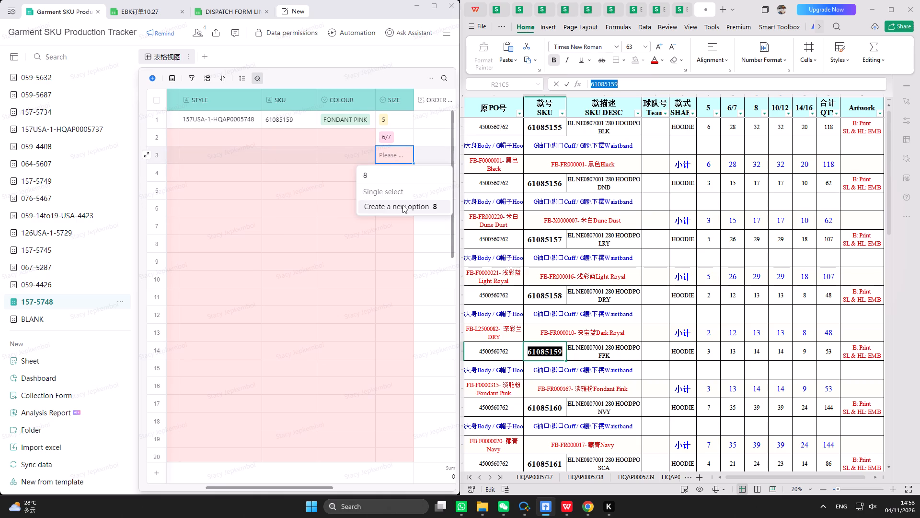
left_click(403, 208)
left_click(398, 173)
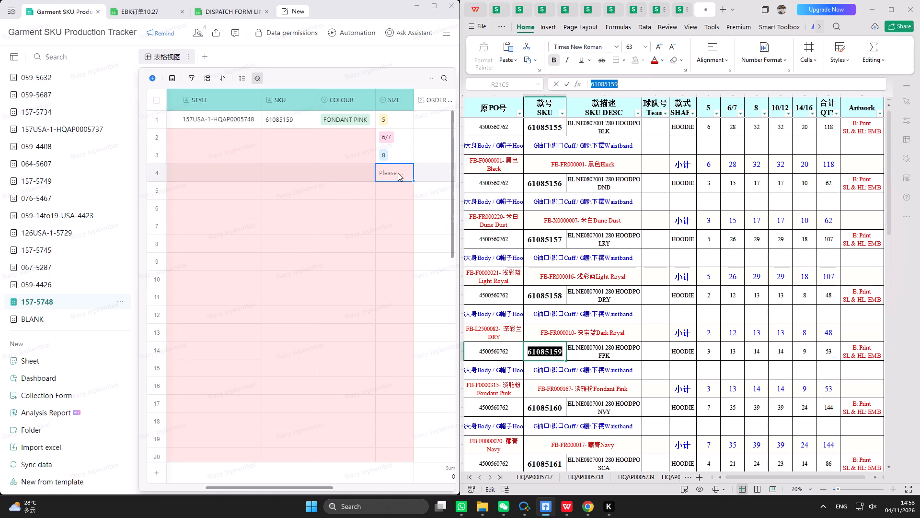
type("10/12")
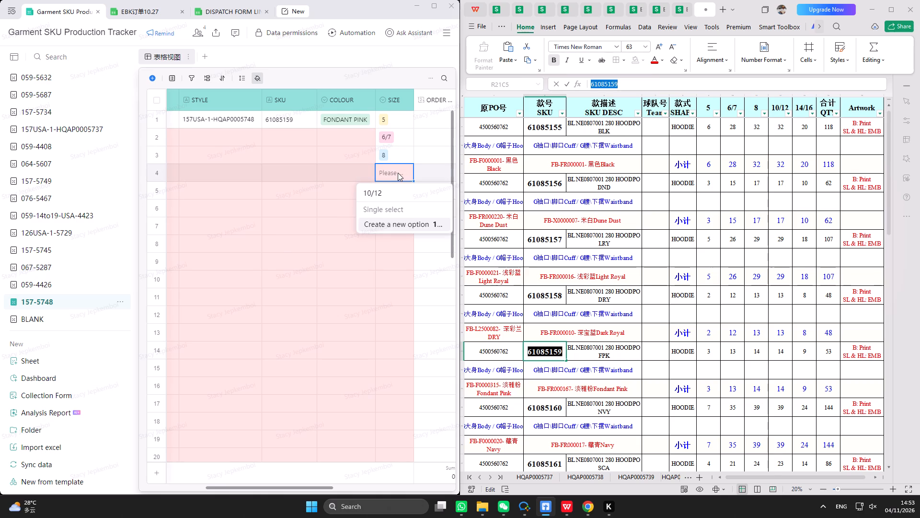
left_click(391, 227)
left_click(401, 190)
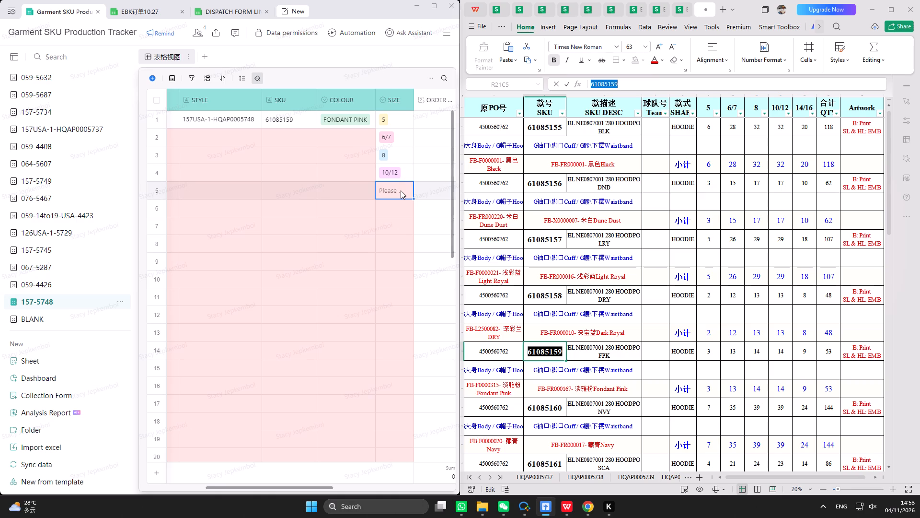
left_click(401, 190)
type("14")
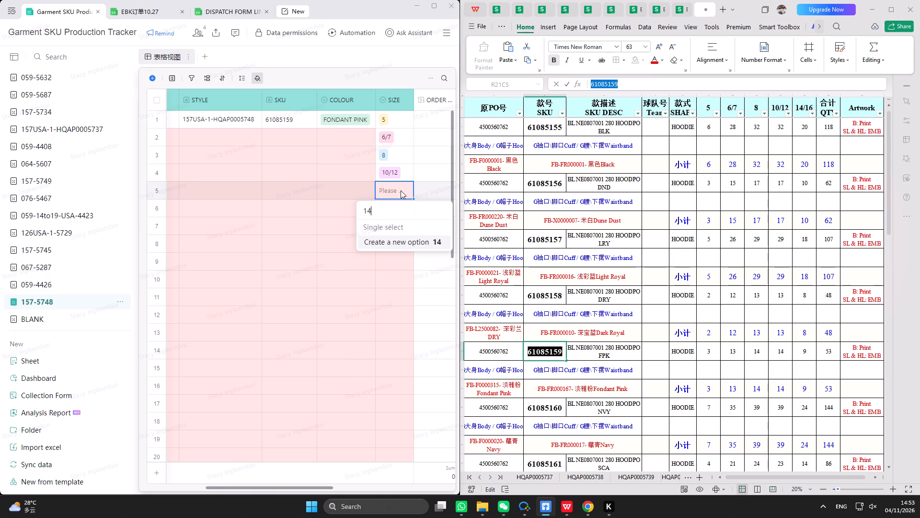
key("slash")
type("16")
left_click(417, 240)
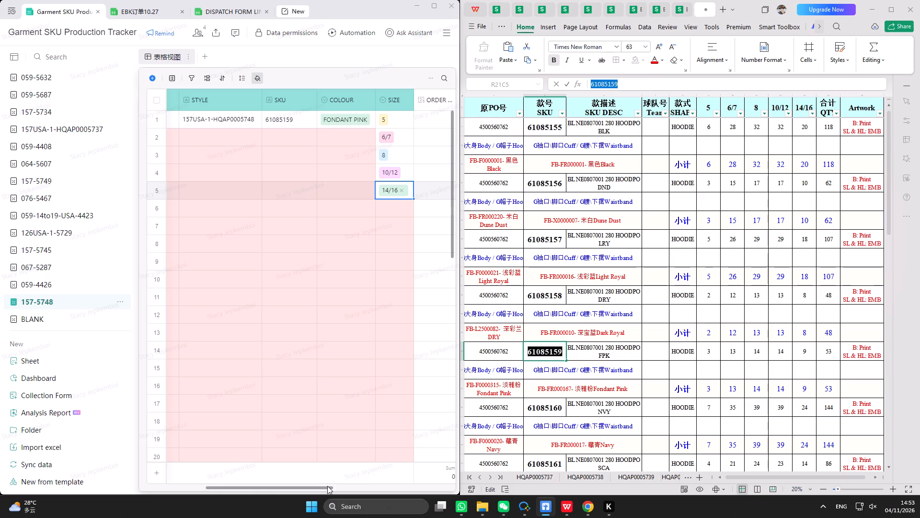
In the WPS order sheet, highlight the Fondant Pink subtotal row under SKU 61085159 in yellow.
left_click_drag(327, 486, 356, 485)
left_click_drag(322, 486, 352, 486)
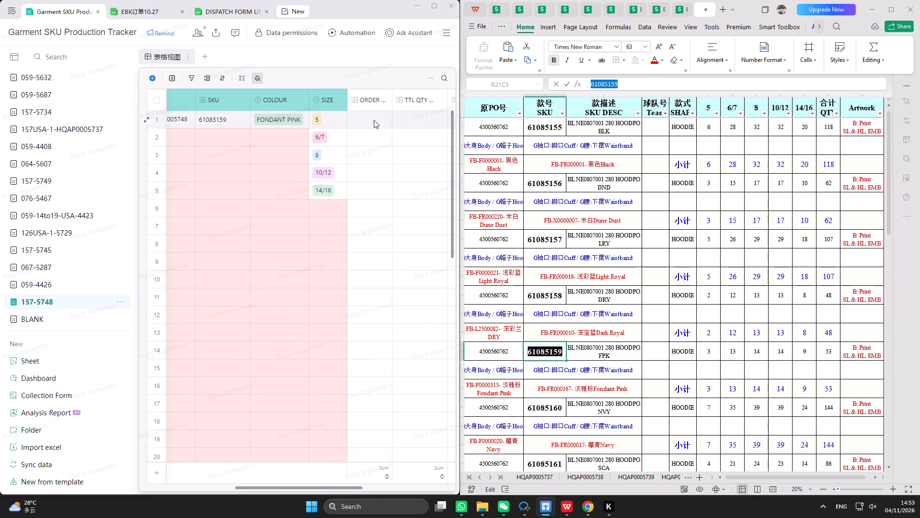
left_click(369, 120)
left_click_drag(507, 391, 864, 393)
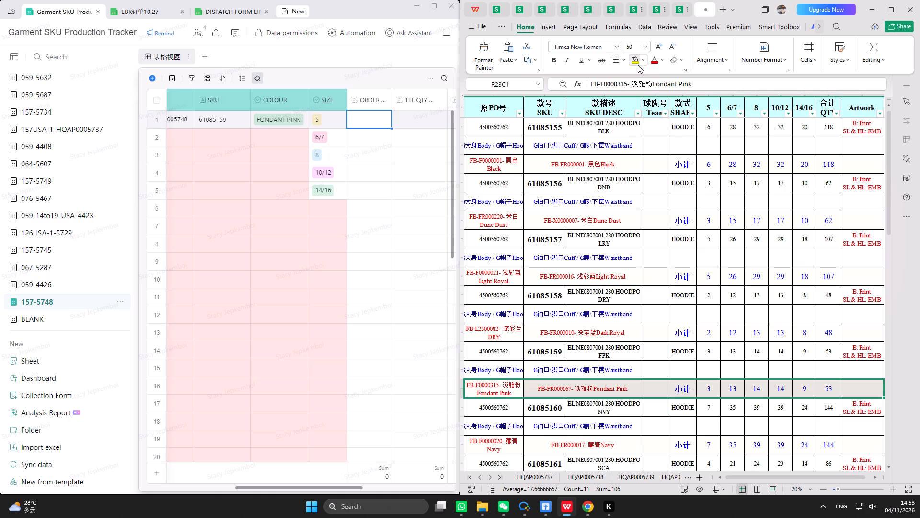
left_click(638, 65)
Enter the ORDER column quantities 3, 13, 14, 14 and 9 for sizes 5 to 14/16 in the tracker's 157-5748 table.
left_click(371, 140)
left_click(373, 122)
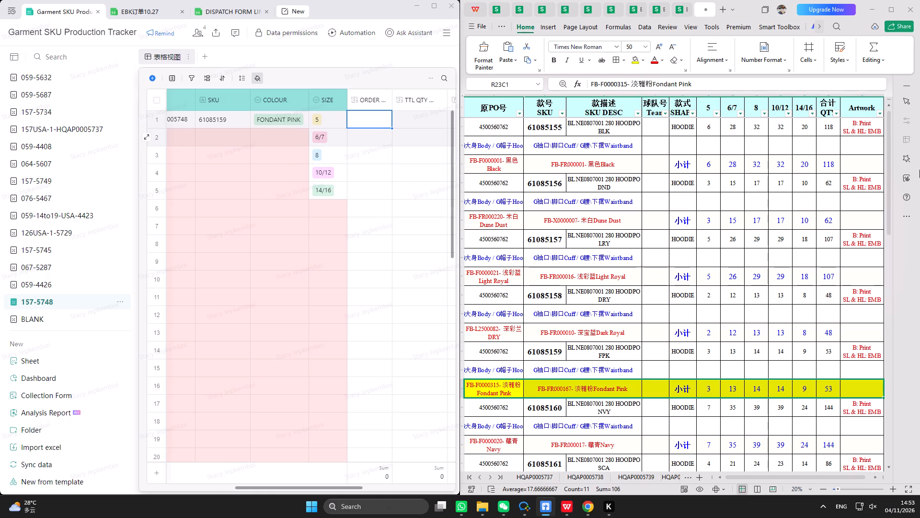
key("3")
key("Return")
type("13")
key("Return")
type("14")
key("Return")
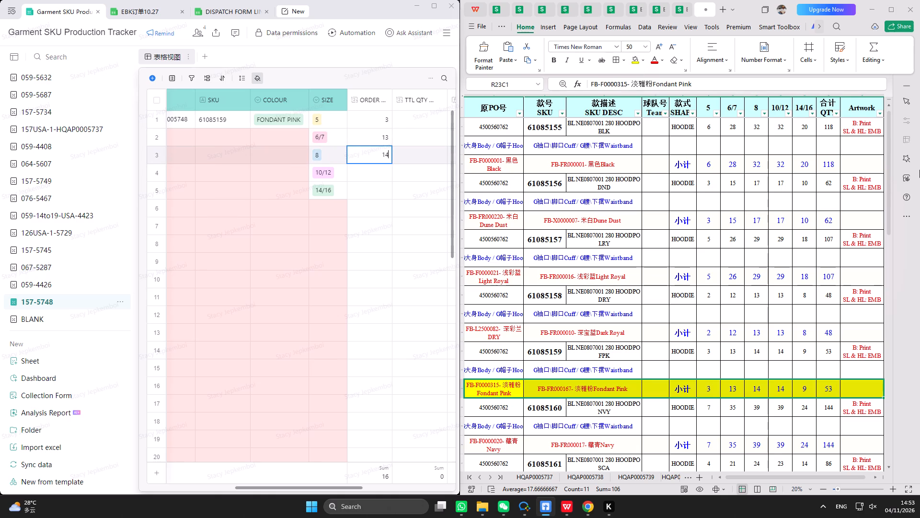
type("14")
key("Return")
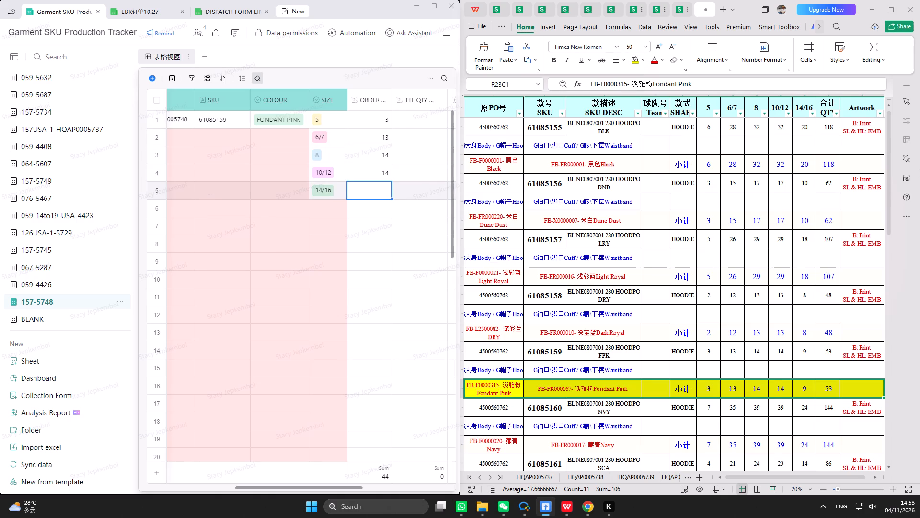
key("9")
key("Return")
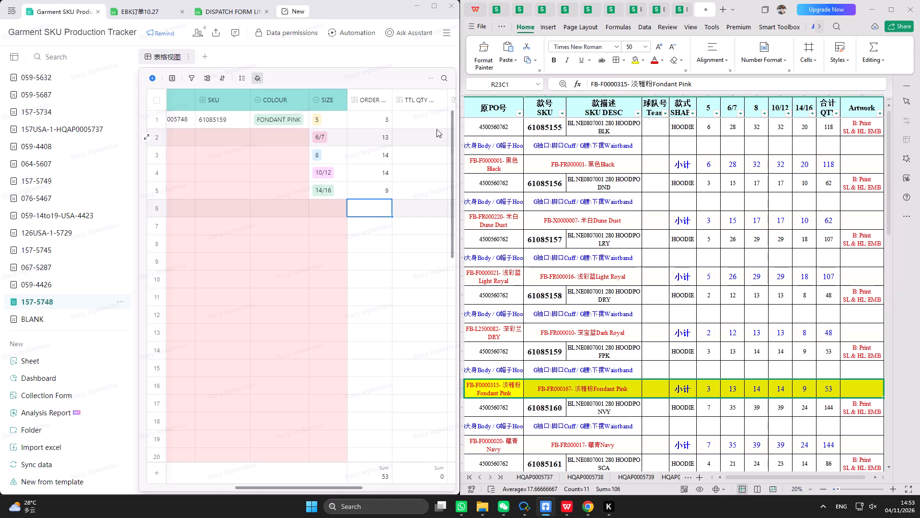
Enter 3, 13, 14, 14 and 9 in the TTL QTY column for sizes 5 to 14/16.
left_click(427, 125)
key("3")
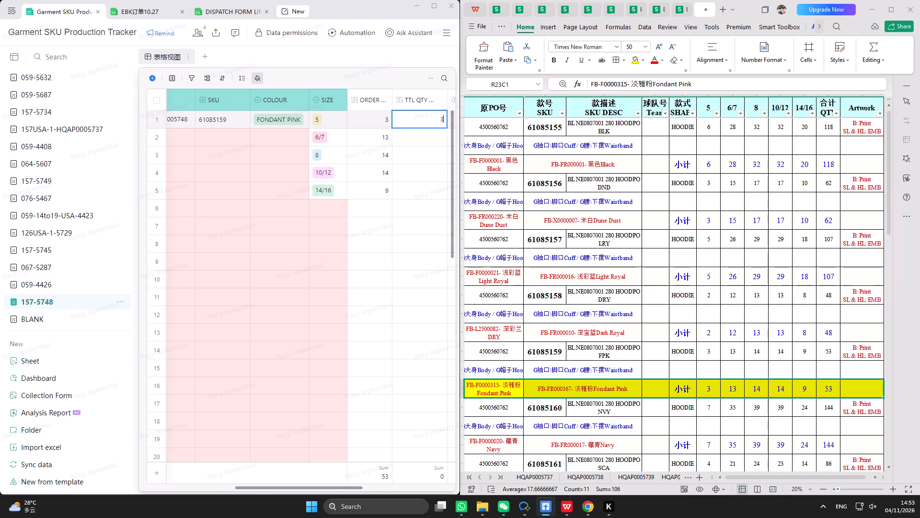
key("Return")
type("13")
key("Return")
type("14")
key("Return")
type("14")
key("Return")
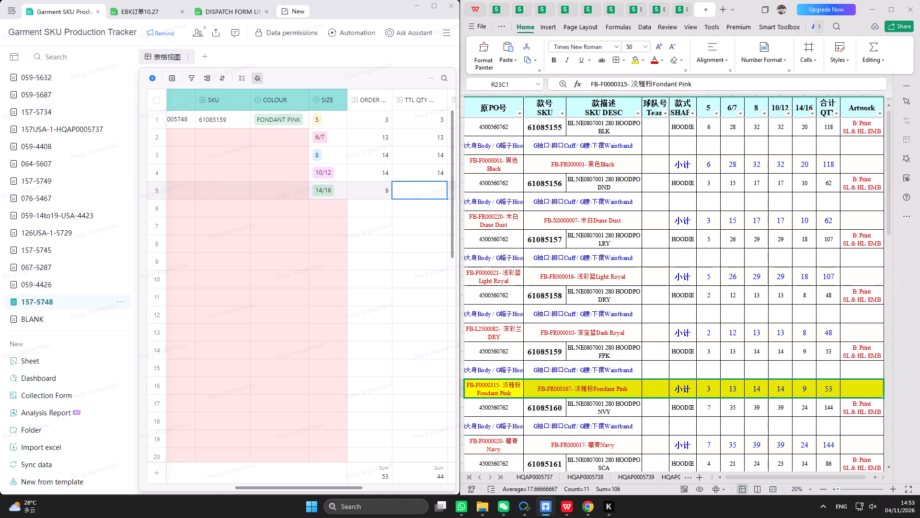
key("9")
key("Return")
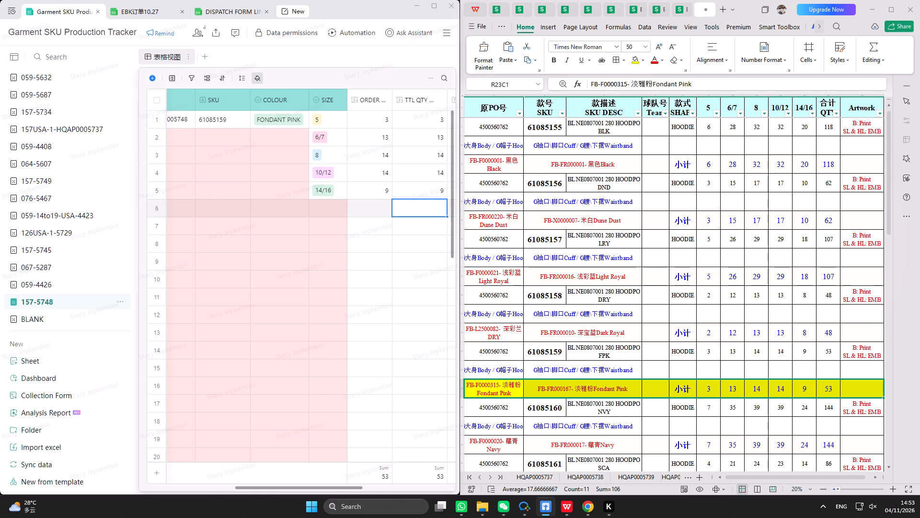
scroll(568, 188, "up", 1)
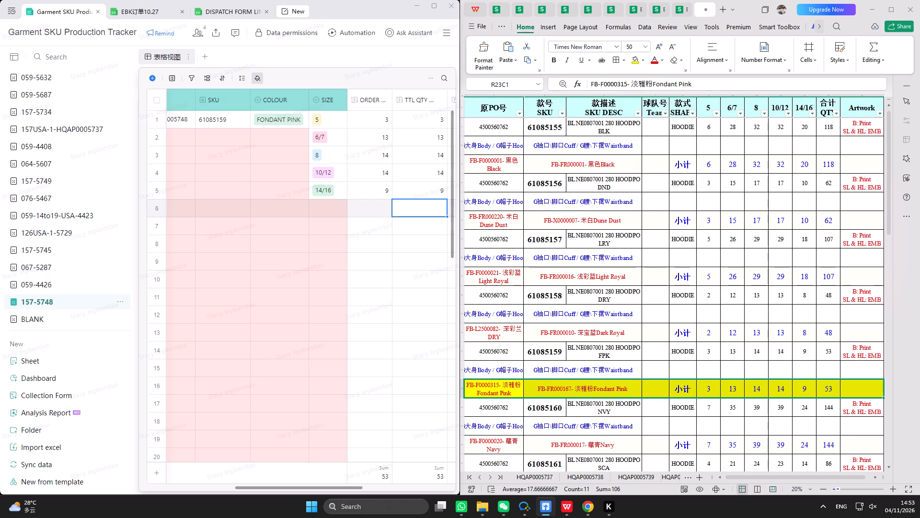
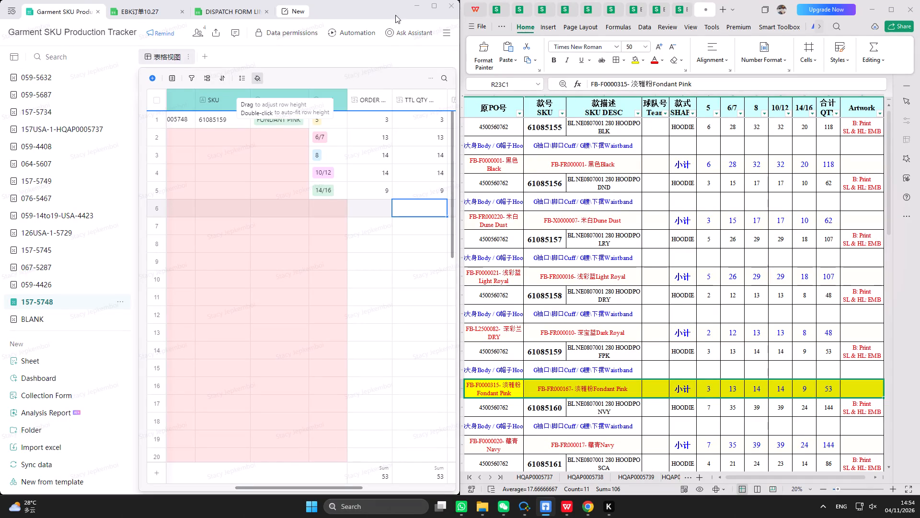
On the dispatch form's 11.4 sheet, insert 4 and 2 as extra terms in the OUTPUT formula for group 18, style 5467.
left_click(434, 8)
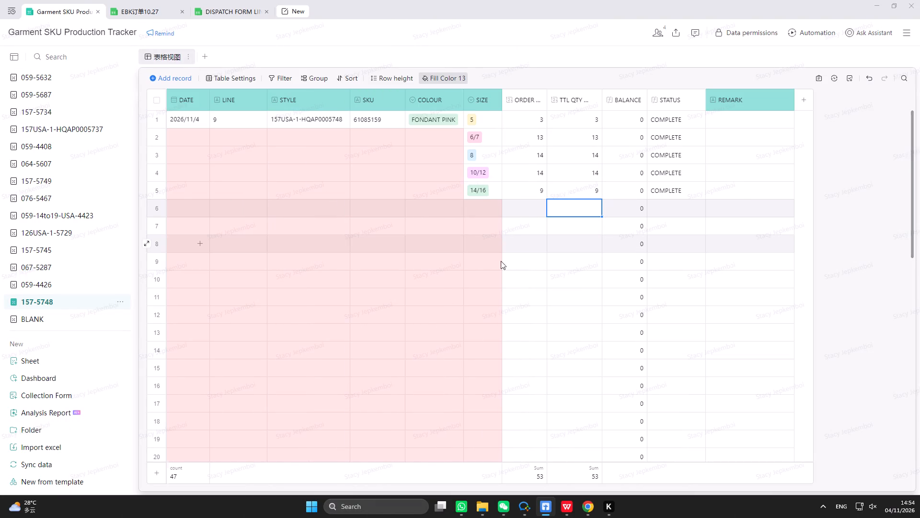
scroll(452, 236, "up", 4)
left_click(236, 13)
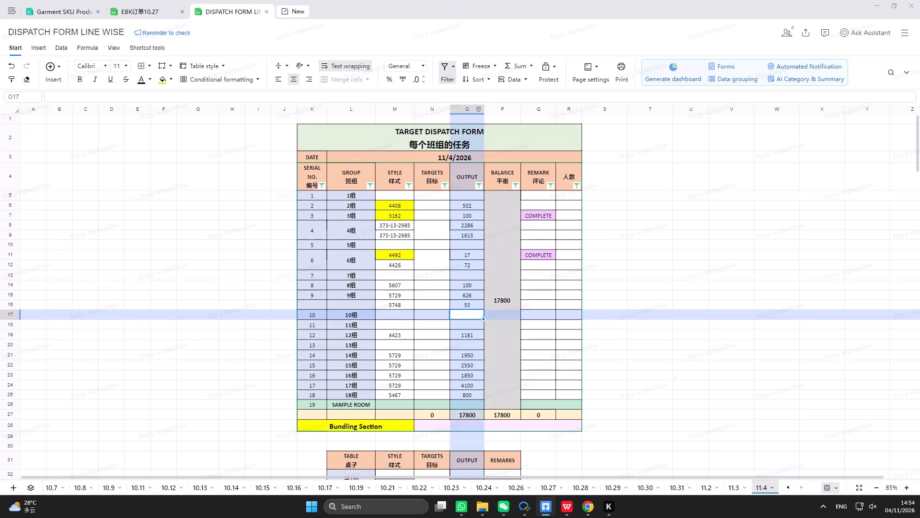
left_click(746, 376)
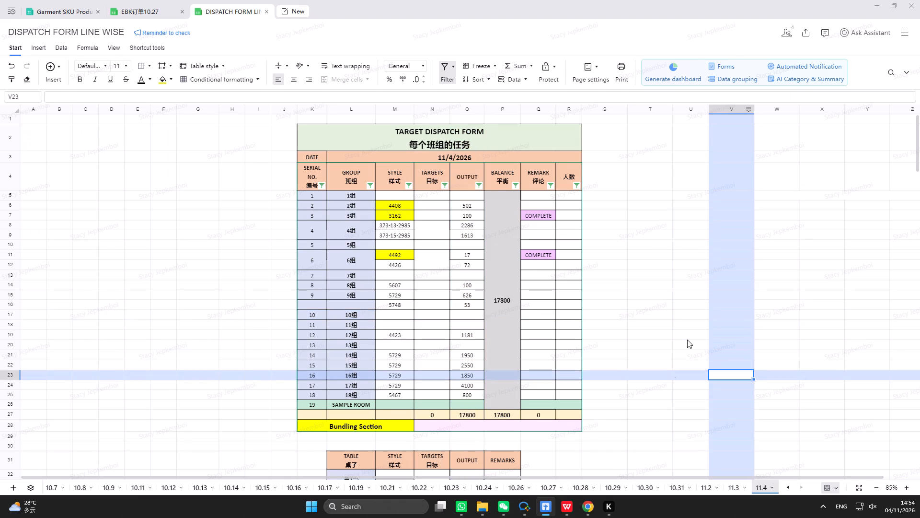
left_click(469, 396)
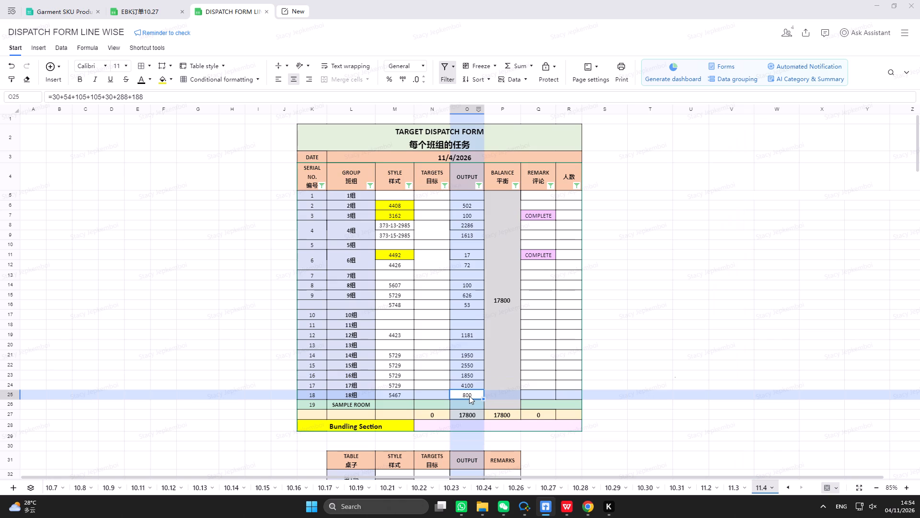
left_click(63, 96)
key("4")
key("plus")
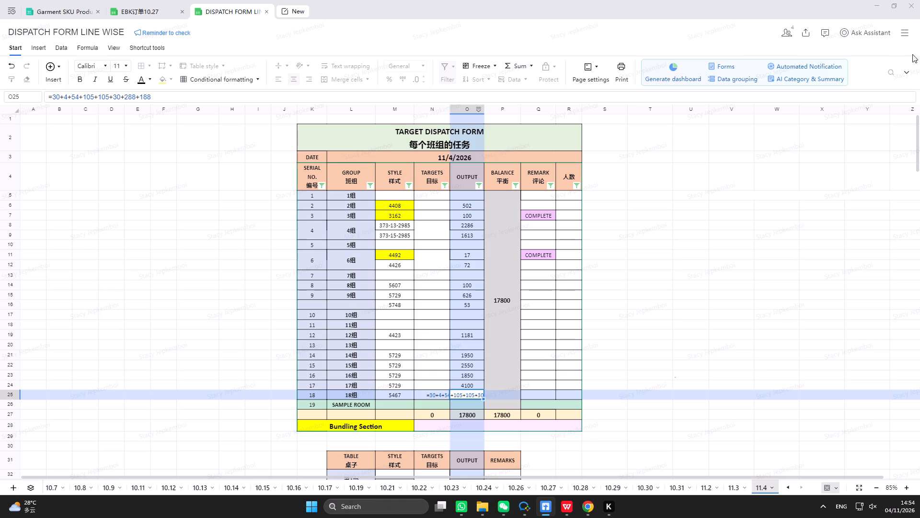
left_click(125, 94)
type("2+")
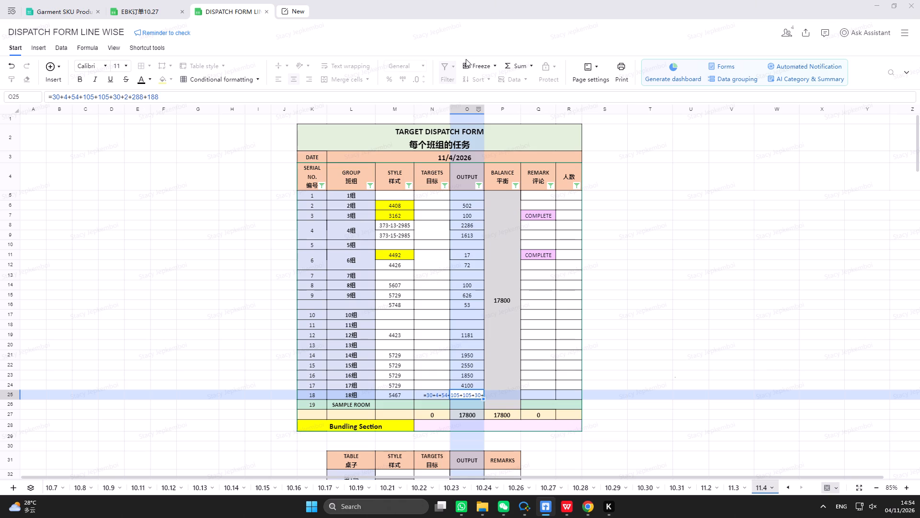
In the tracker's 076-5467 table, set the TTL QTY of Navy SKU 61066311 to 34 for XL and 32 for 2XL.
left_click(70, 9)
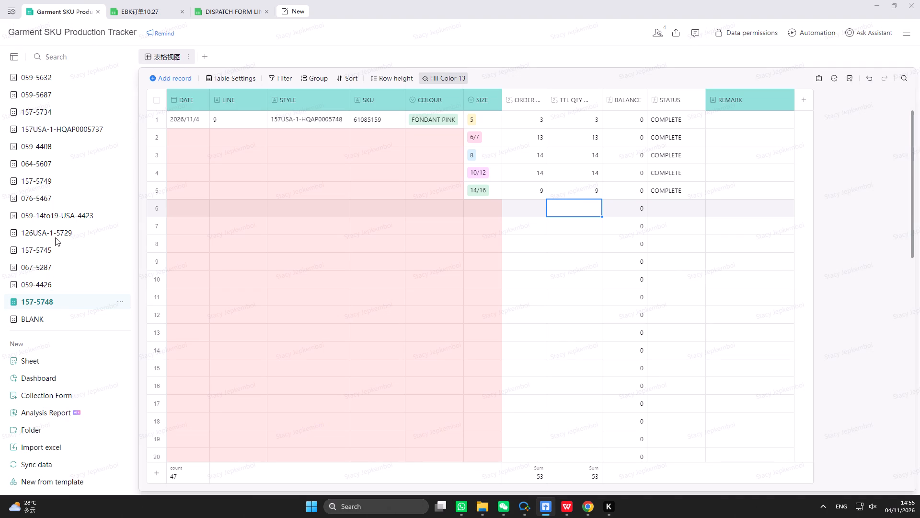
left_click(55, 203)
scroll(679, 336, "down", 19)
scroll(399, 400, "up", 10)
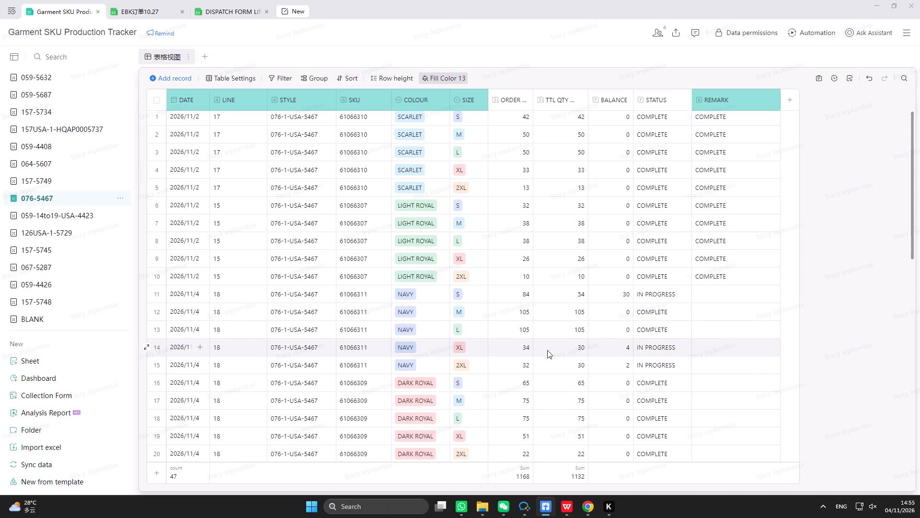
left_click(579, 350)
type("34")
key("Return")
type("32")
key("Return")
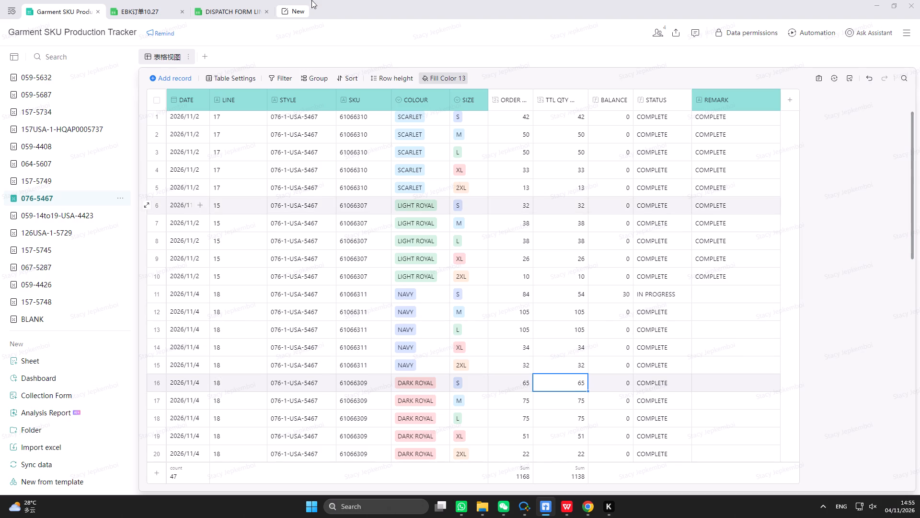
Append +240+240 to group 18's OUTPUT formula for style 5467 in the dispatch form.
left_click(227, 8)
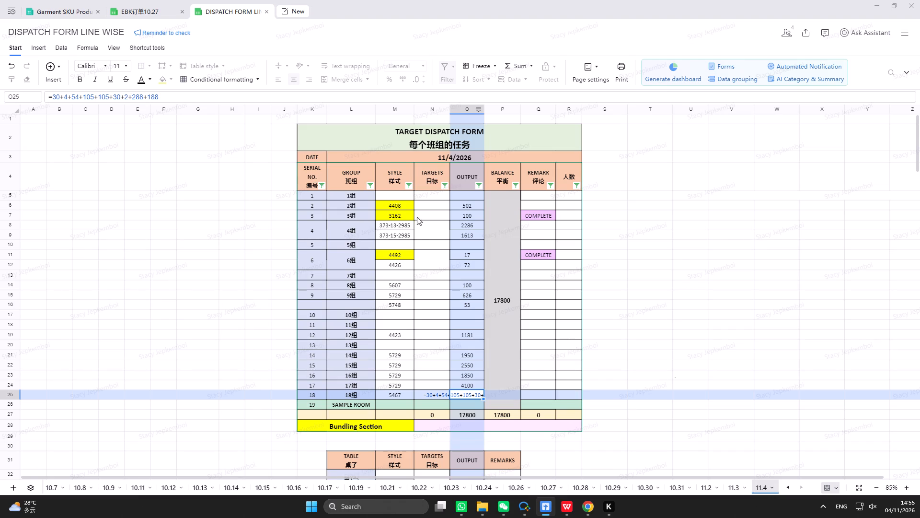
left_click(338, 94)
type("+240")
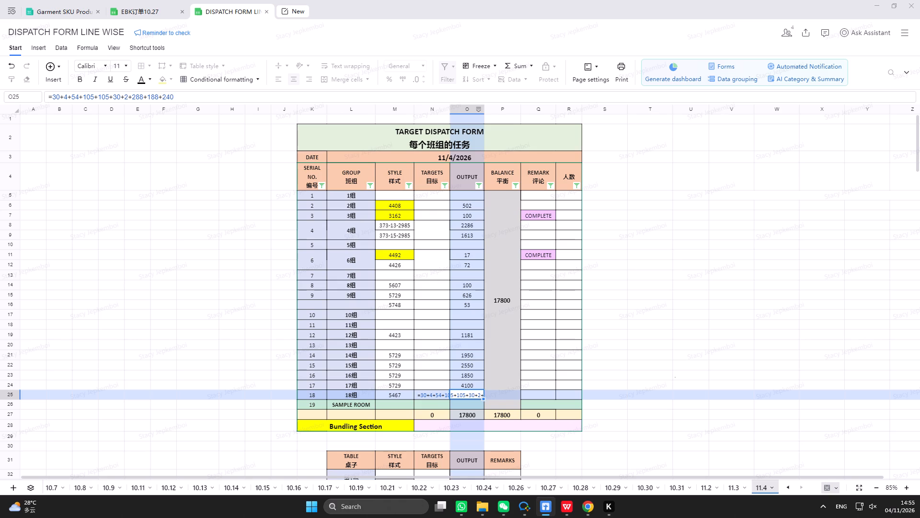
type("+240")
key("Return")
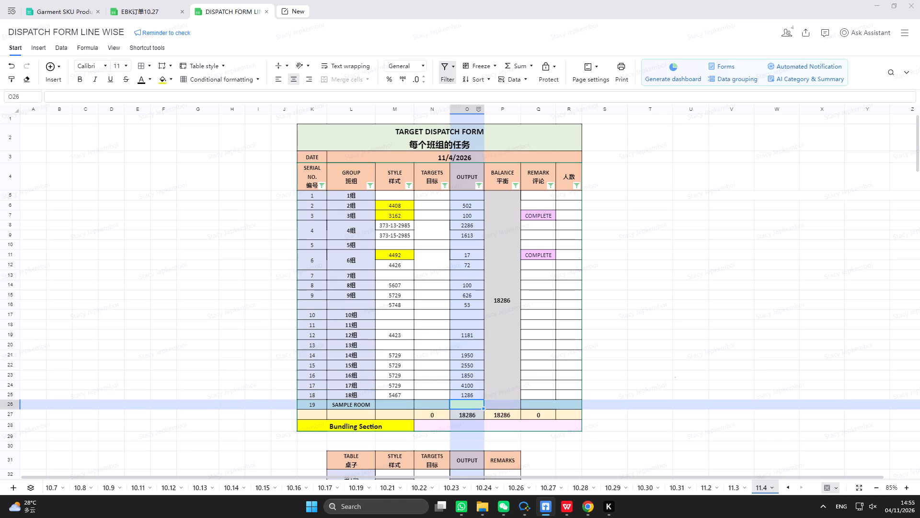
left_click(679, 382)
scroll(537, 321, "up", 2)
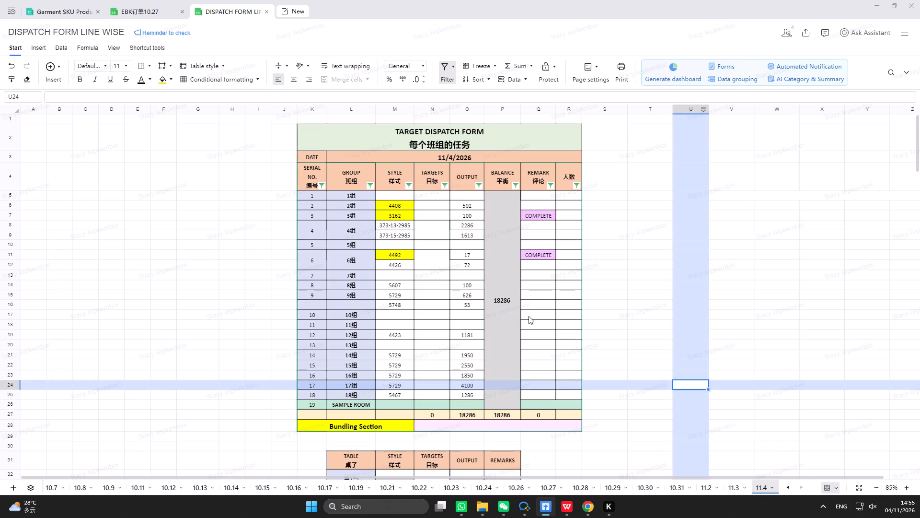
scroll(529, 316, "up", 1)
Copy SKU 61066313 from the 076-1-USA-5467 order sheet in WPS into the SKU field of record 26 in the tracker's 076-5467 table.
left_click(46, 13)
scroll(318, 383, "down", 9)
scroll(312, 364, "up", 3)
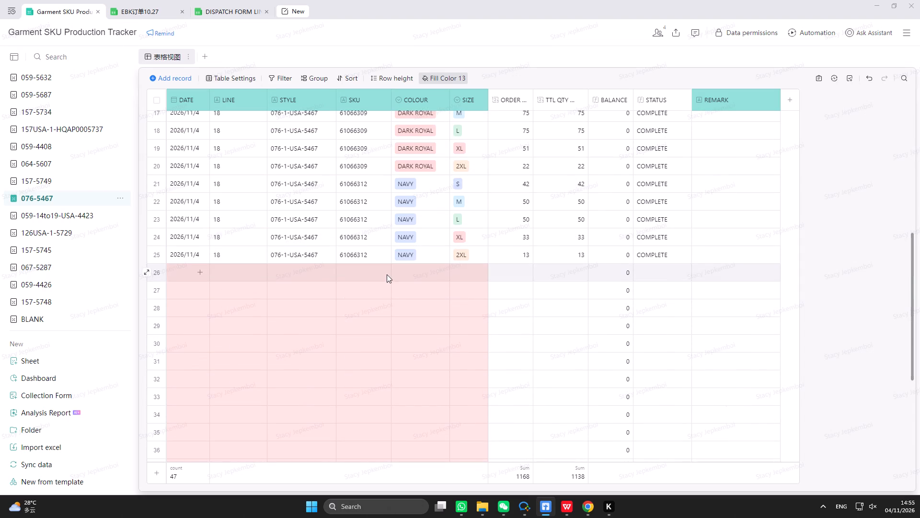
scroll(387, 274, "up", 14)
scroll(387, 274, "down", 4)
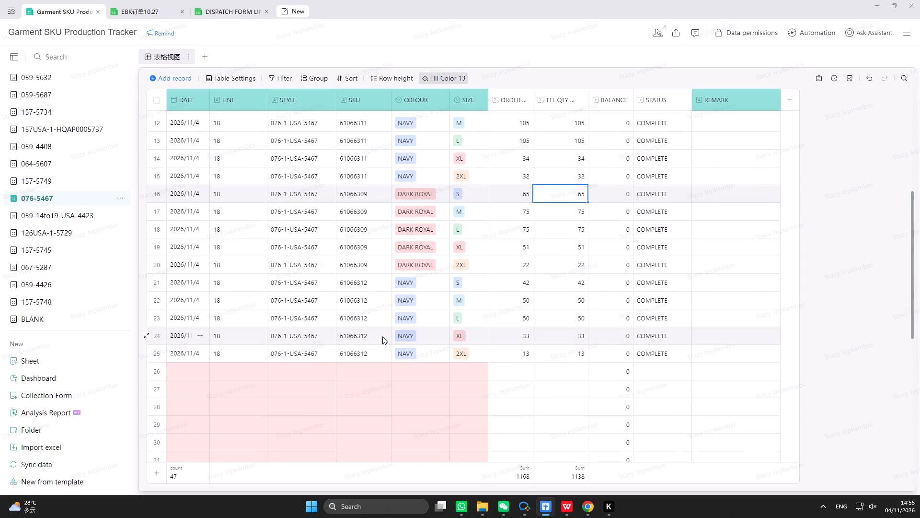
left_click(361, 369)
left_click(571, 510)
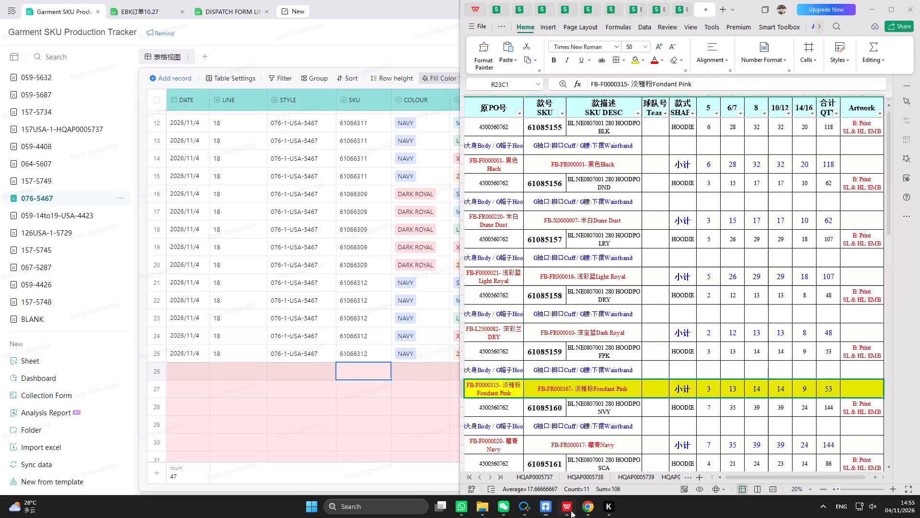
left_click(517, 7)
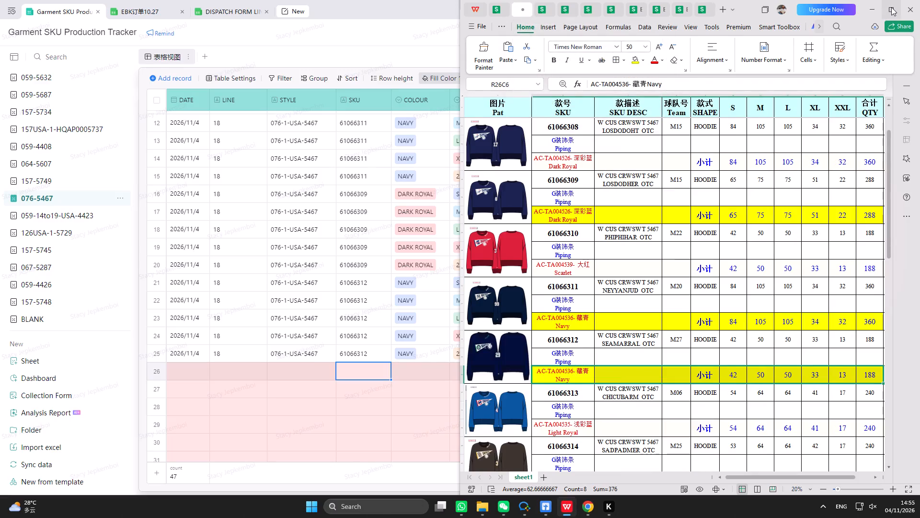
left_click(805, 76)
left_click(127, 129)
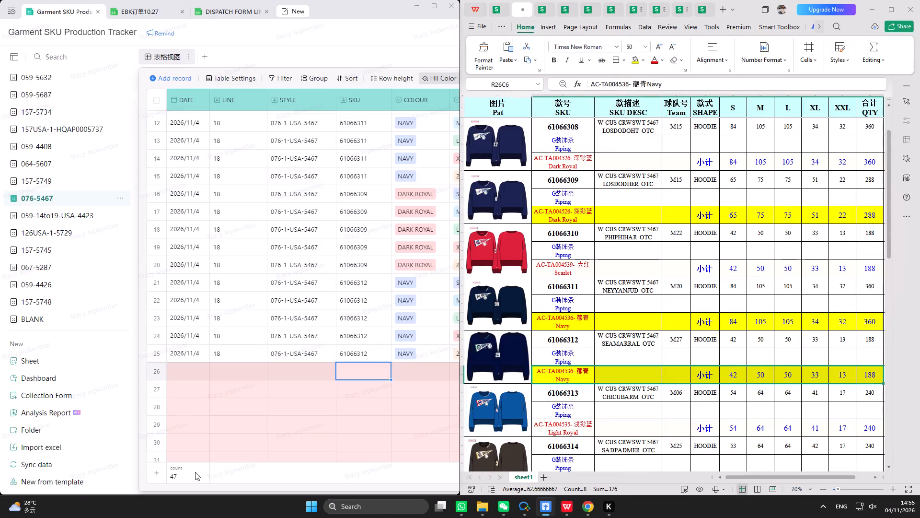
left_click_drag(211, 487, 250, 489)
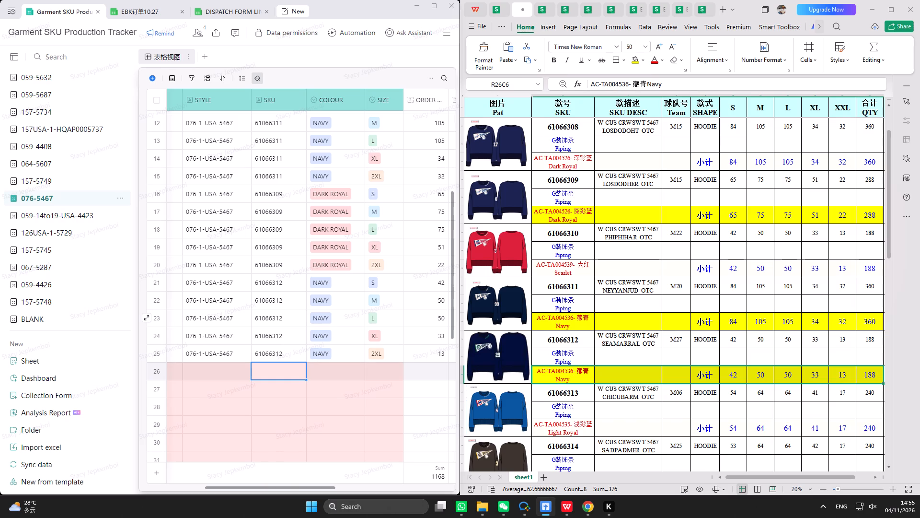
left_click(571, 396)
double_click(631, 85)
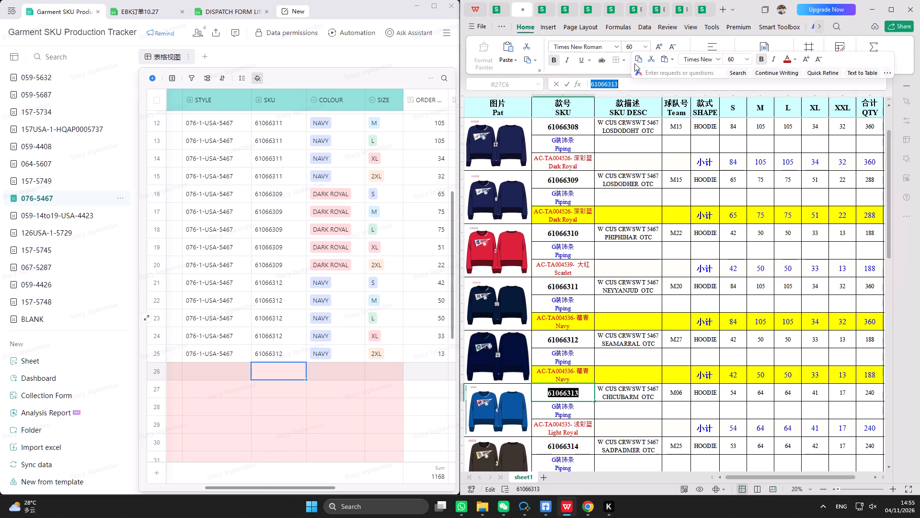
double_click(640, 61)
triple_click(275, 372)
right_click(275, 372)
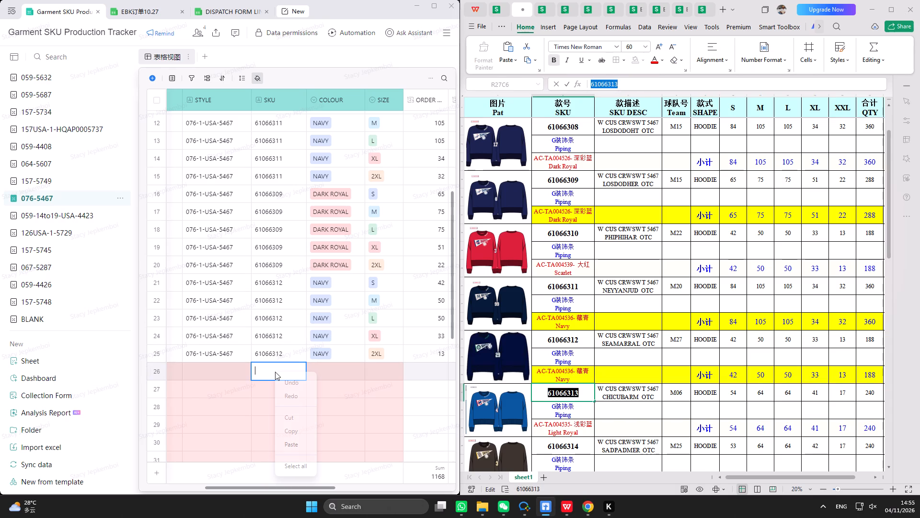
left_click(295, 447)
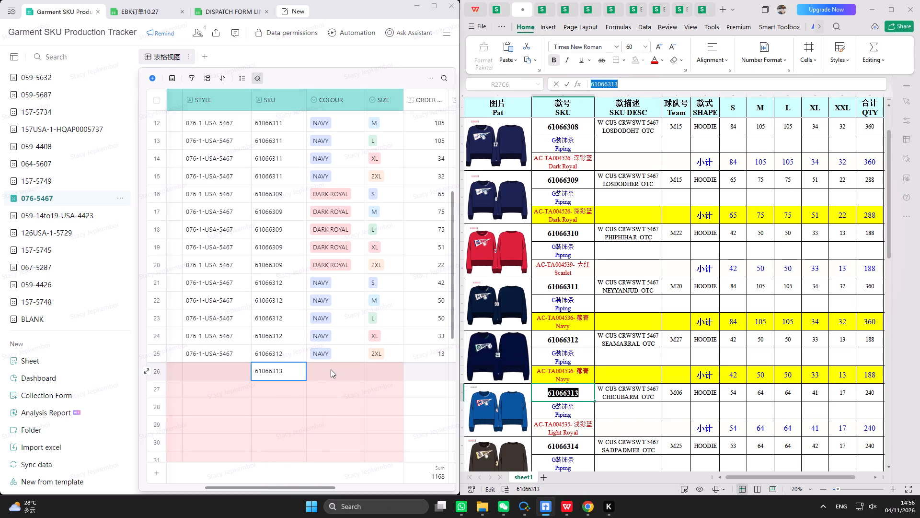
Set the colour of record 26 to LIGHT ROYAL.
double_click(331, 369)
left_click(358, 442)
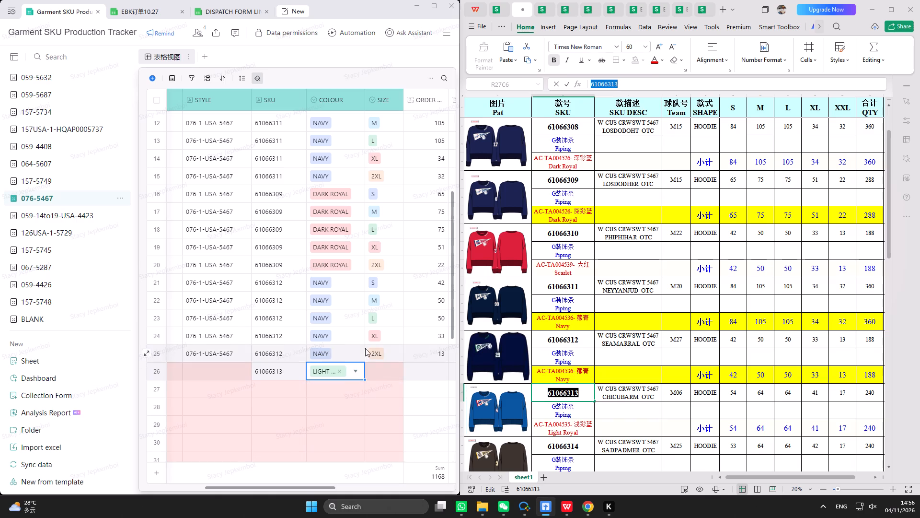
Assign sizes S, M, L, XL and 2XL to records 26 to 30 for SKU 61066313.
left_click(379, 377)
left_click(380, 375)
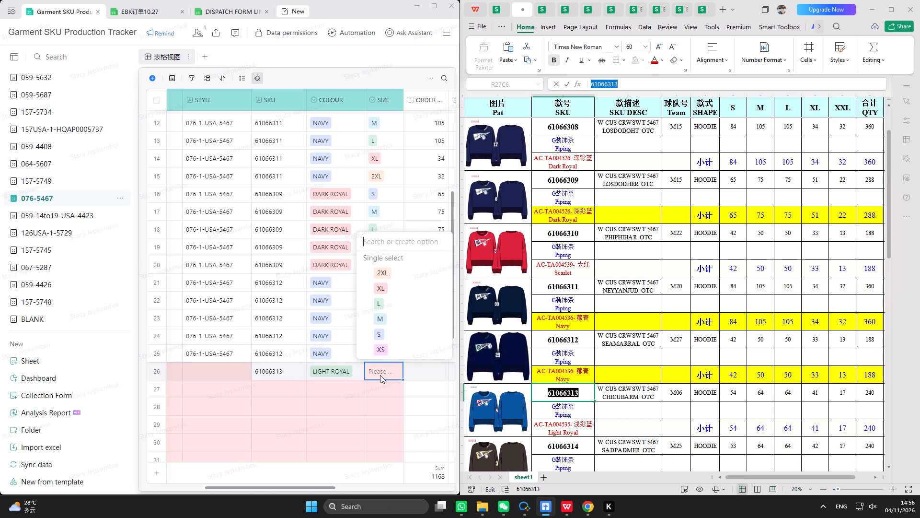
left_click(395, 333)
double_click(384, 389)
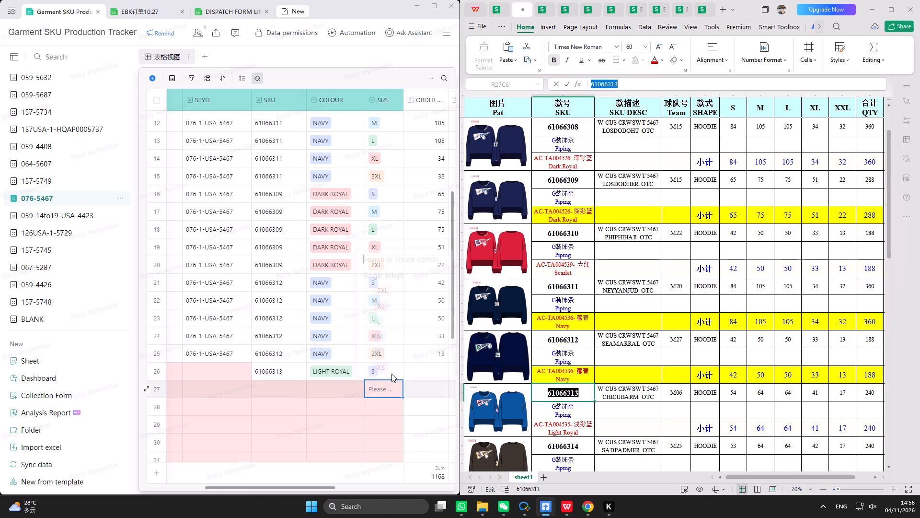
left_click(402, 332)
double_click(374, 413)
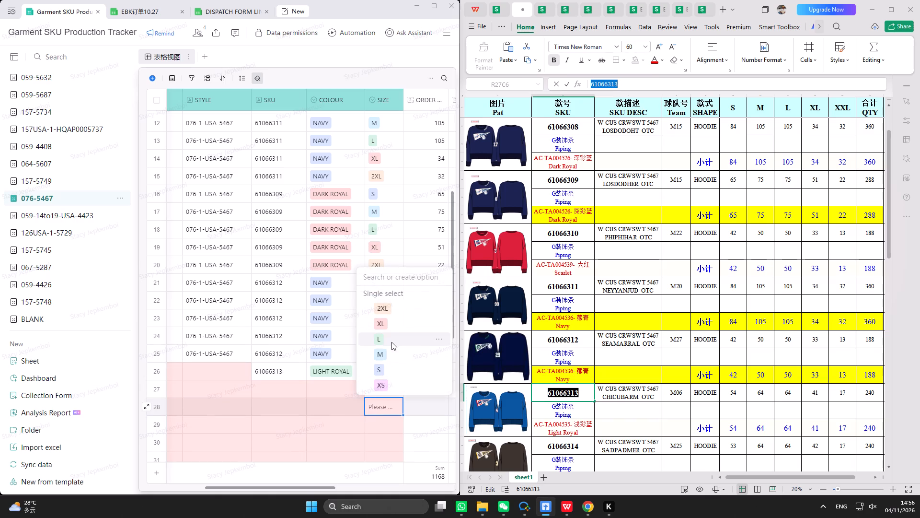
left_click(391, 341)
double_click(383, 428)
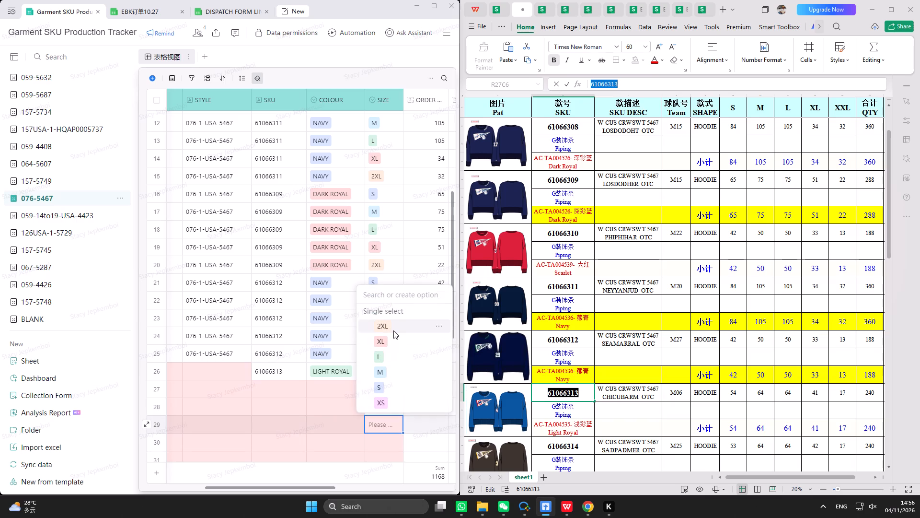
left_click(393, 337)
double_click(366, 448)
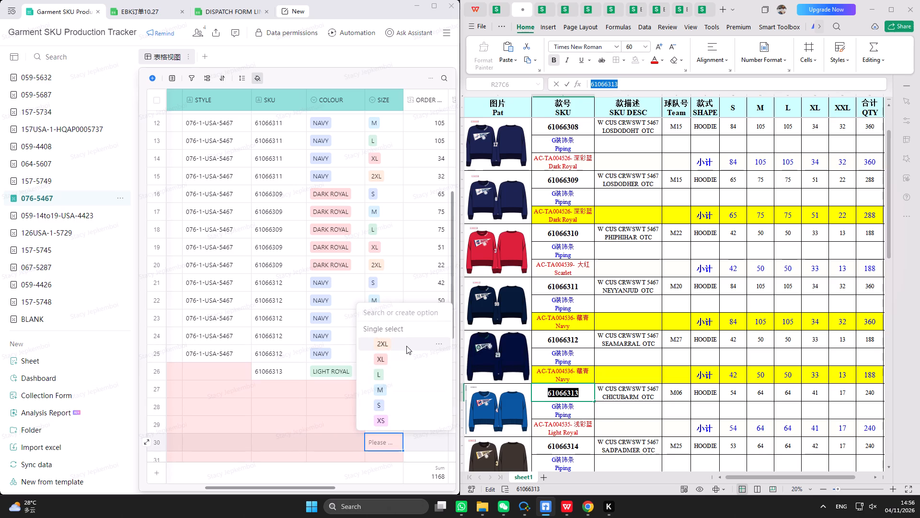
left_click(406, 346)
left_click(412, 374)
In the WPS order sheet, highlight the Light Royal subtotal row under SKU 61066313 in yellow.
left_click_drag(565, 424, 776, 431)
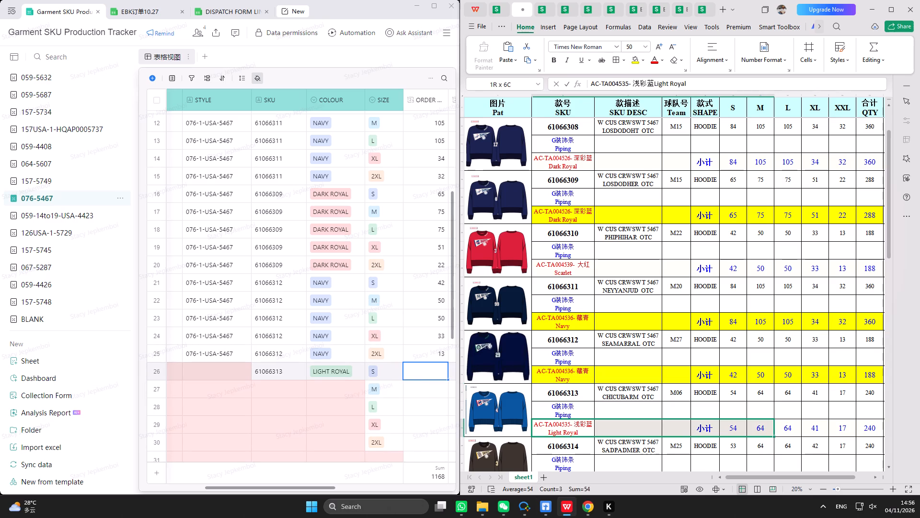
left_click_drag(776, 431, 879, 434)
left_click(632, 62)
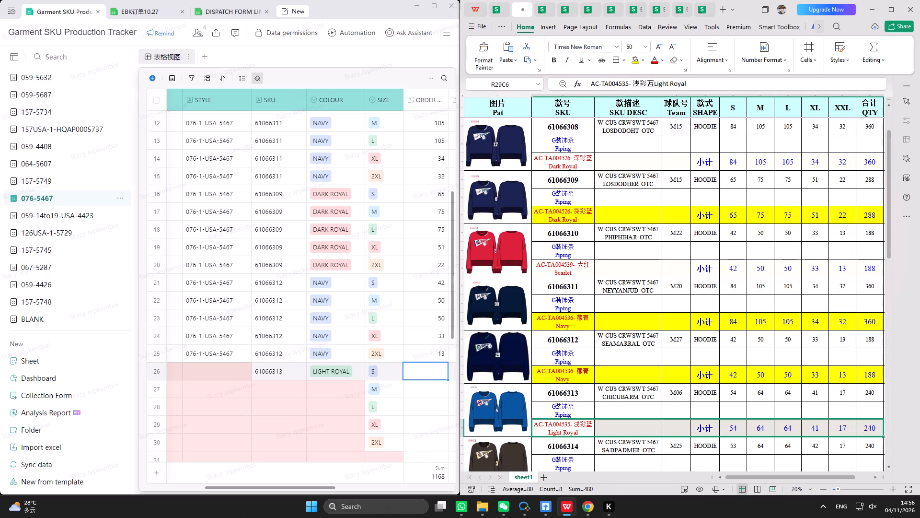
Enter order quantities 54, 64, 64, 41 and 17 for records 26 to 30 in the tracker's 076-5467 table.
left_click(432, 388)
left_click(430, 376)
type("54")
key("Return")
type("64")
key("Return")
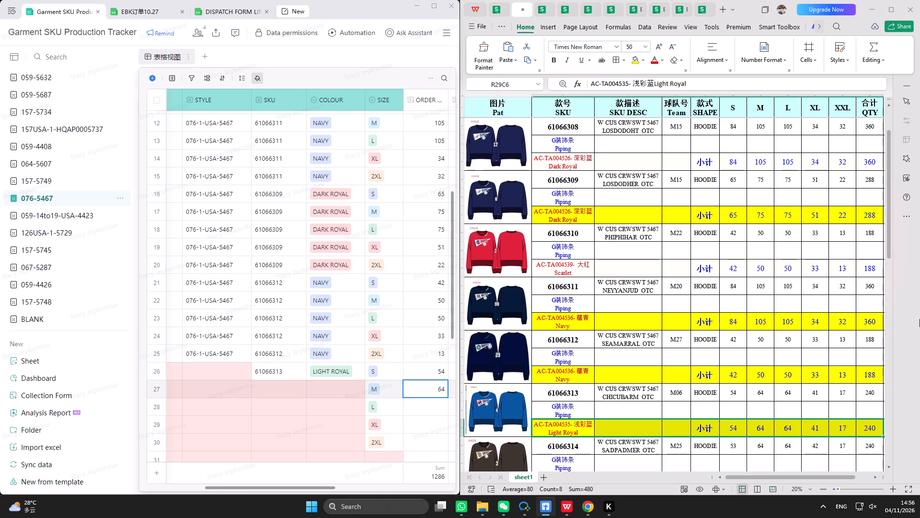
type("64")
key("Return")
type("41")
key("Return")
type("17")
key("Return")
Fill the TTL QTY column of records 26 to 30 with 54, 64, 64, 41 and 17.
left_click_drag(259, 486, 283, 486)
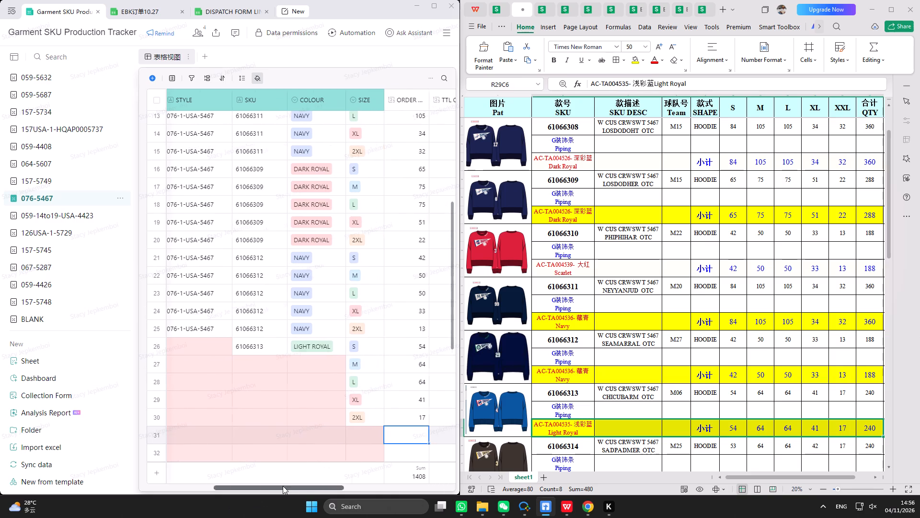
left_click_drag(283, 486, 303, 486)
left_click(367, 346)
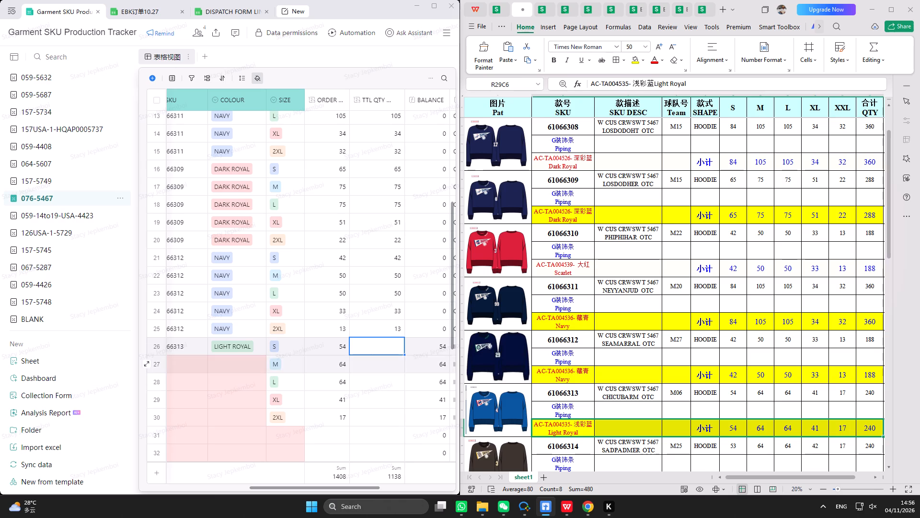
type("54")
key("Return")
type("64")
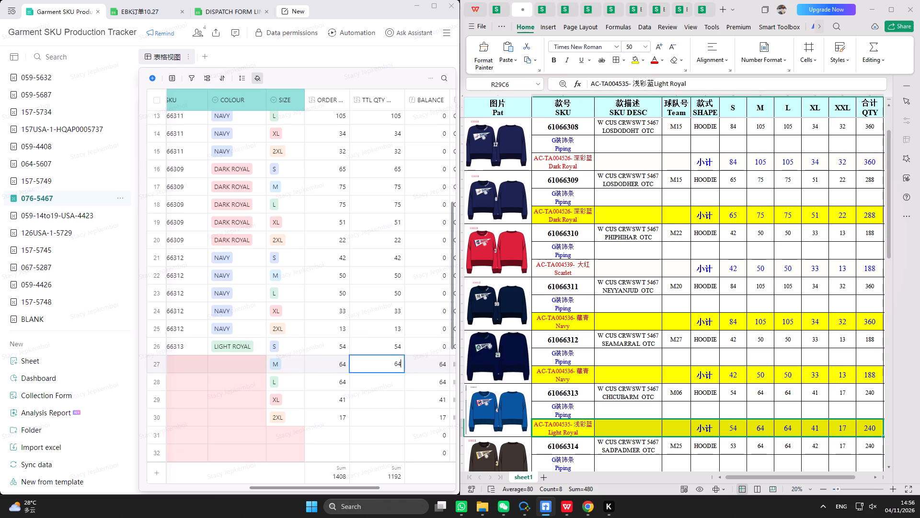
key("Return")
type("64")
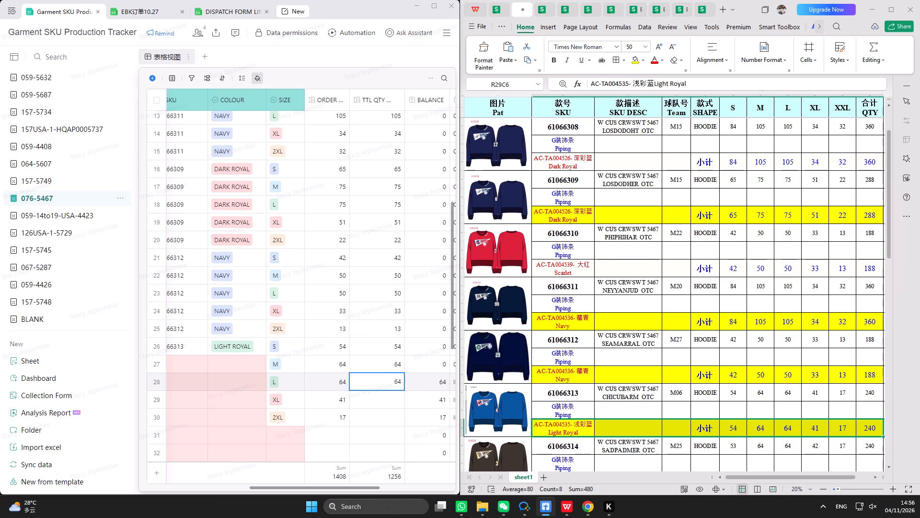
key("Return")
type("41")
key("Return")
type("17")
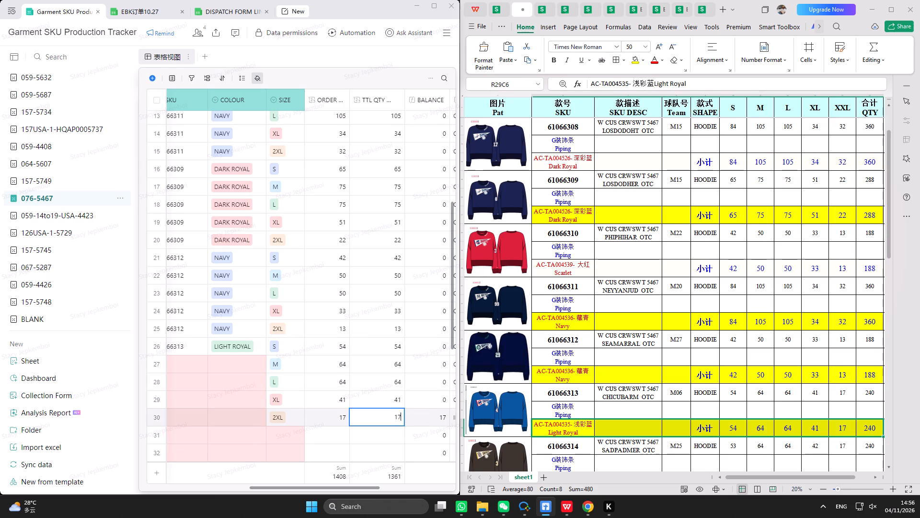
key("Return")
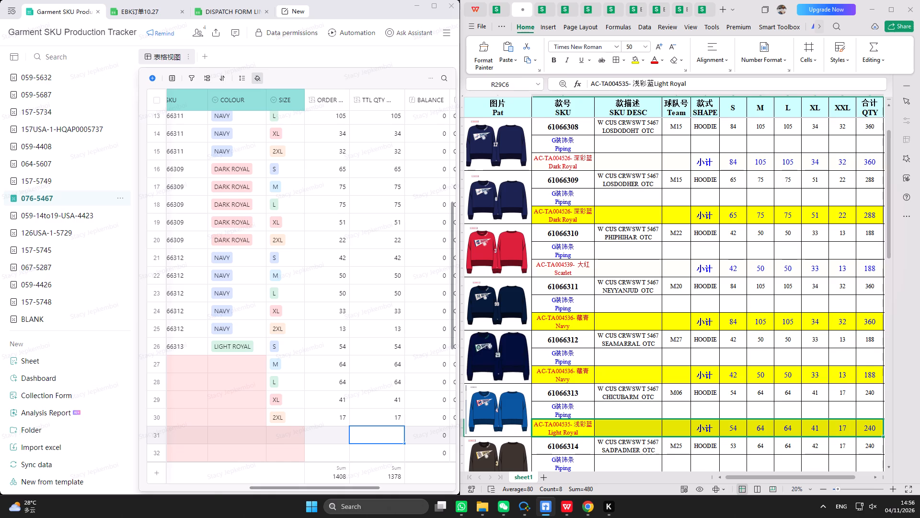
Copy SKU 61066314 from the WPS order sheet into the SKU field of record 31 in the tracker.
left_click(181, 435)
scroll(583, 434, "down", 3)
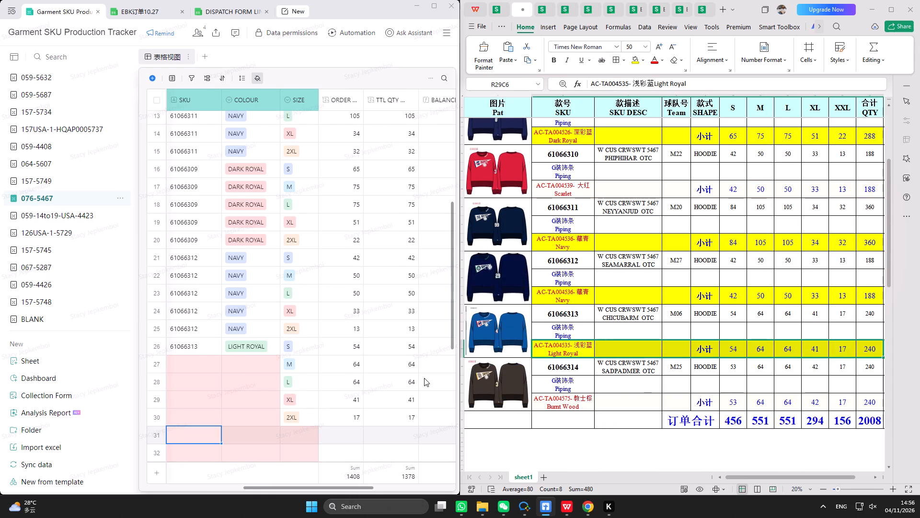
left_click(576, 367)
double_click(623, 86)
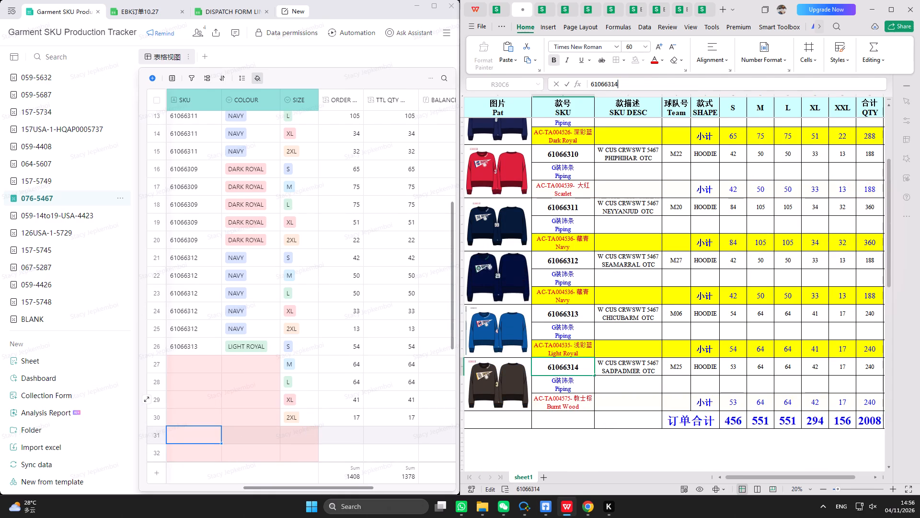
triple_click(631, 60)
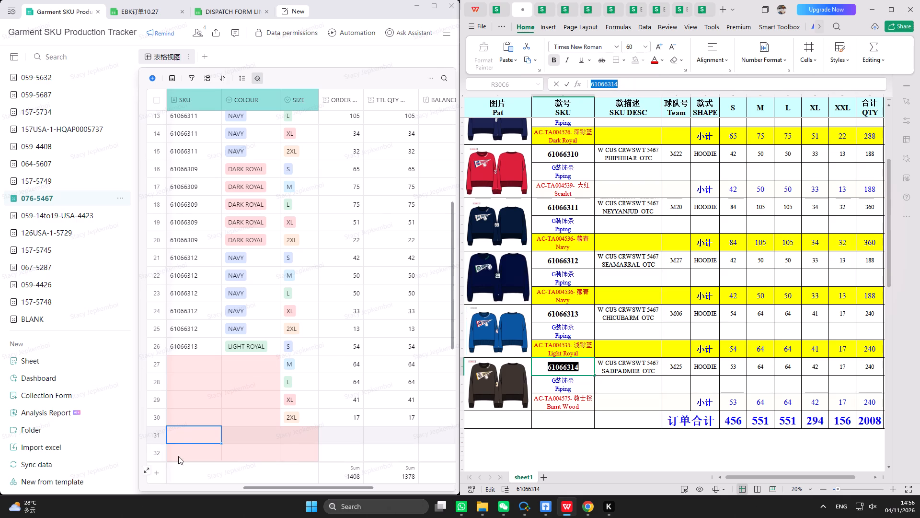
double_click(194, 440)
right_click(194, 440)
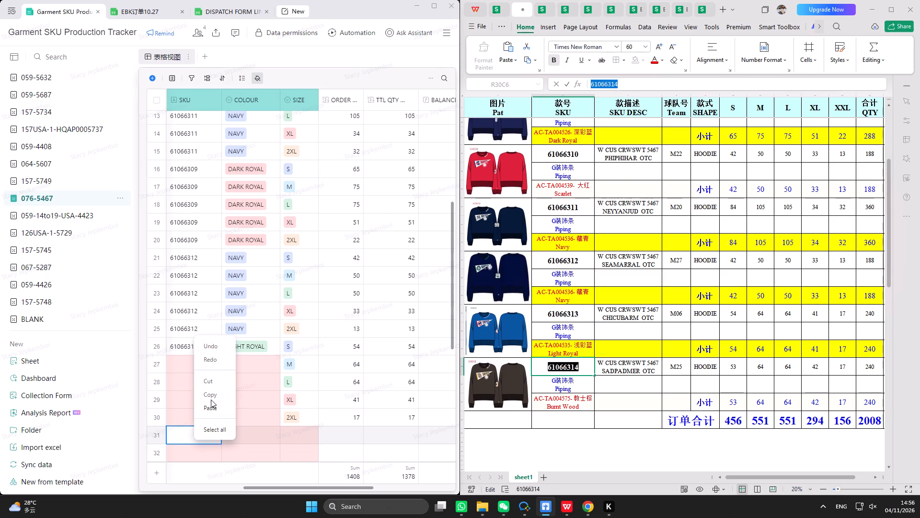
left_click(217, 409)
Create the colour option BURNT WOOD and assign it to record 31.
double_click(253, 439)
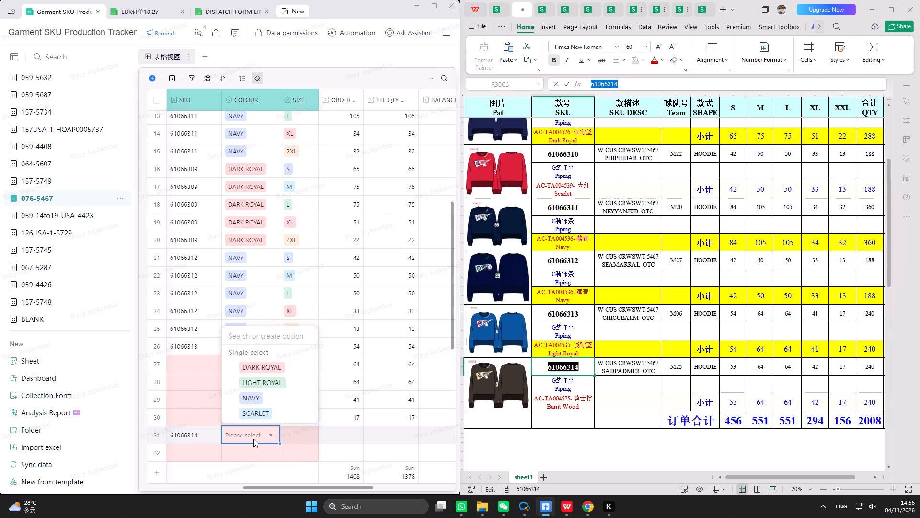
type("BURNT WO")
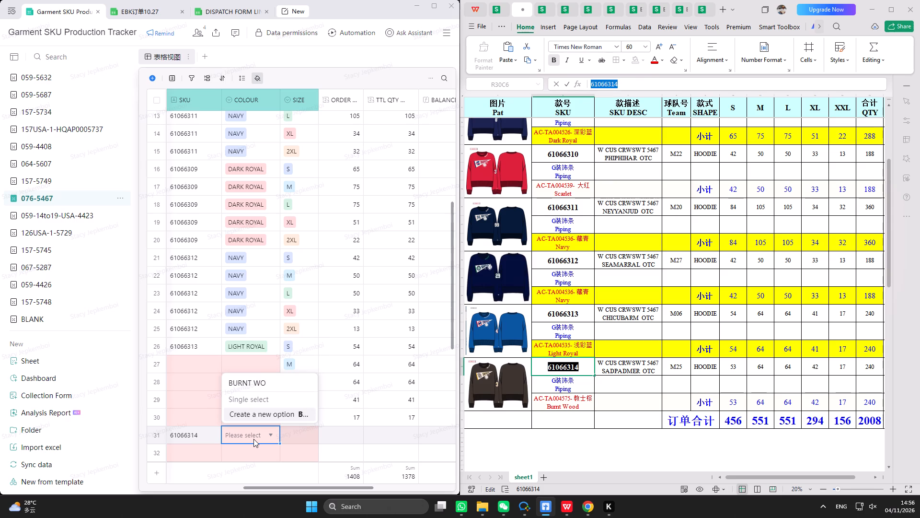
type("OD")
left_click(274, 420)
Assign sizes S, M, L, XL and 2XL to records 31 to 35 for SKU 61066314.
scroll(277, 417, "down", 1)
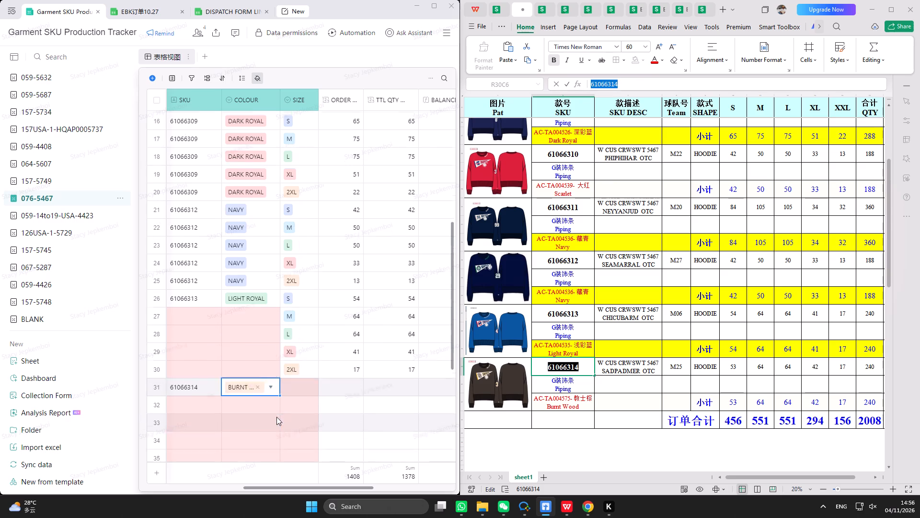
scroll(276, 417, "down", 1)
double_click(298, 342)
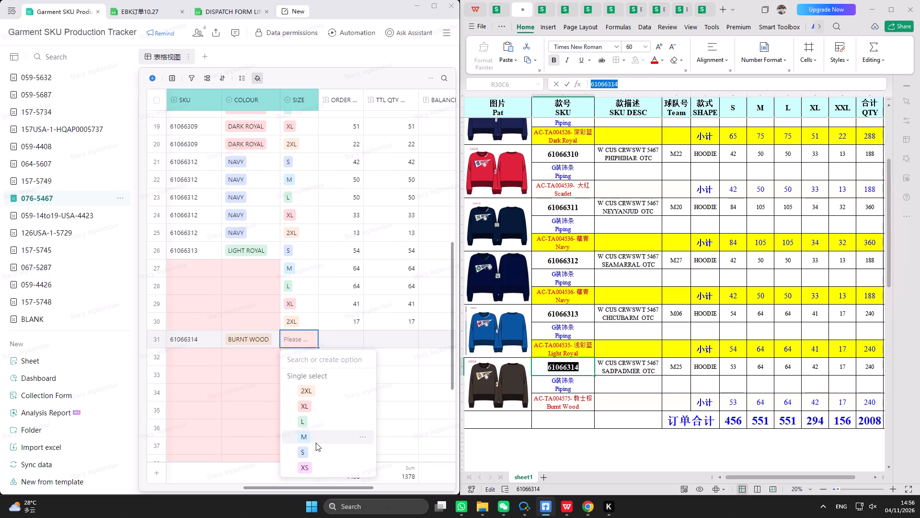
left_click(312, 449)
left_click(295, 367)
double_click(297, 358)
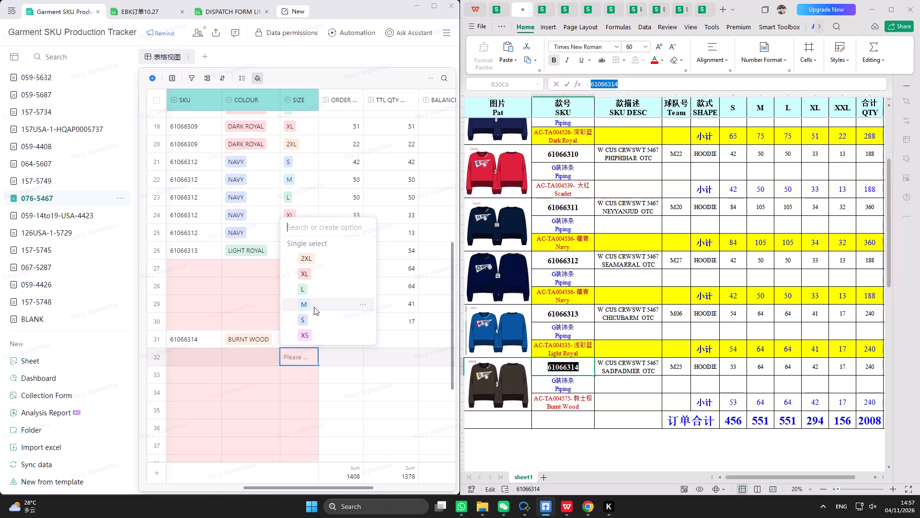
left_click(314, 307)
double_click(290, 377)
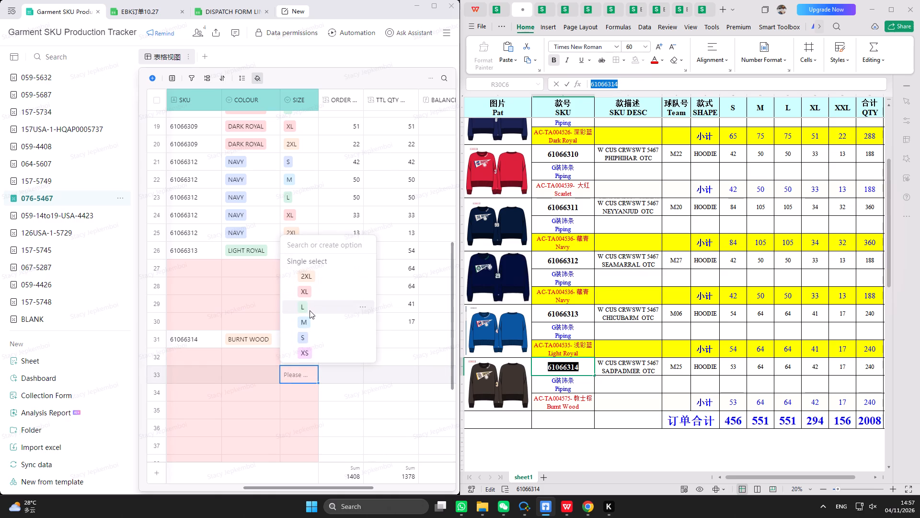
left_click(310, 310)
double_click(298, 390)
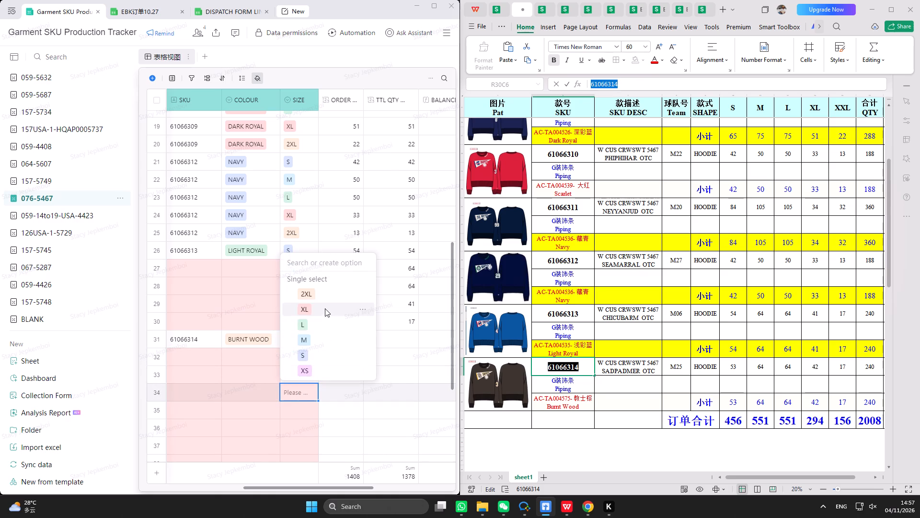
left_click(325, 308)
double_click(298, 409)
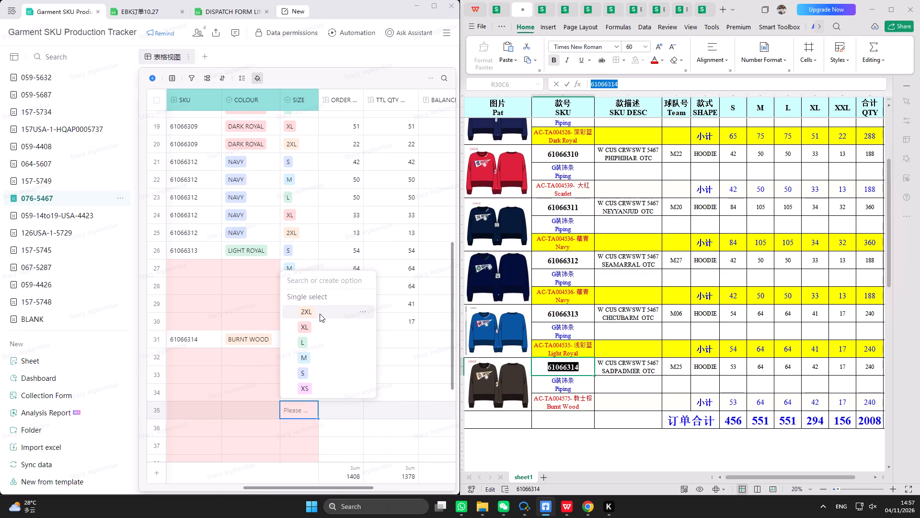
left_click(320, 314)
left_click(343, 331)
In the WPS order sheet, highlight the Burnt Wood subtotal row under SKU 61066314 in yellow.
left_click_drag(563, 402, 871, 404)
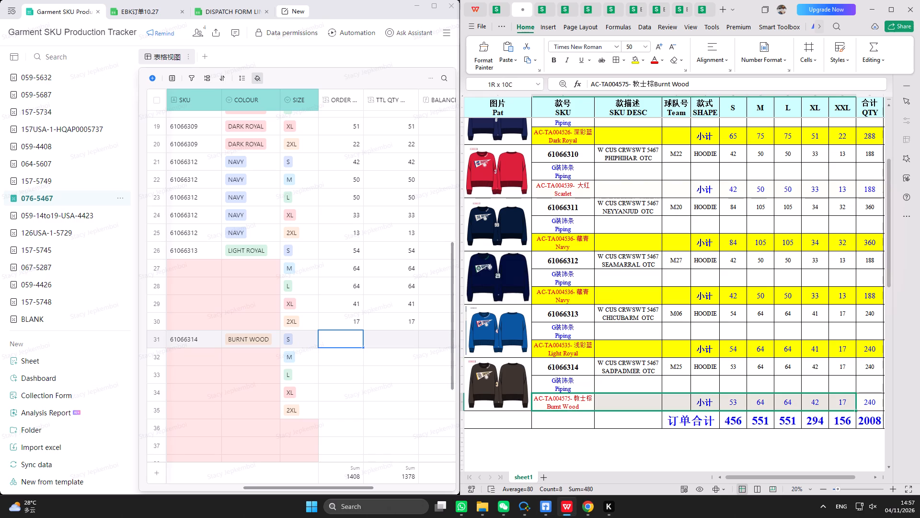
left_click_drag(871, 404, 870, 404)
left_click(636, 66)
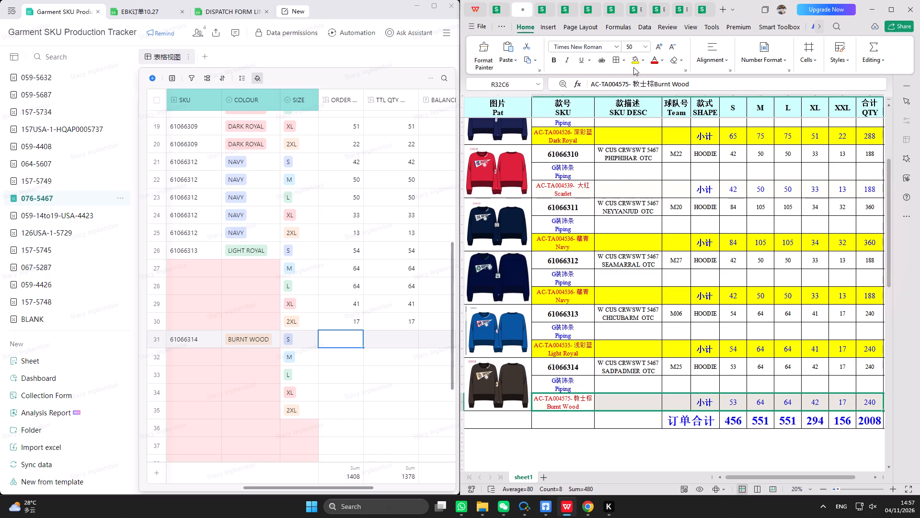
left_click(635, 62)
Enter order quantities 53, 64, 64, 42 and 17 for records 31 to 35 in the tracker's 076-5467 table.
left_click(344, 351)
left_click(350, 333)
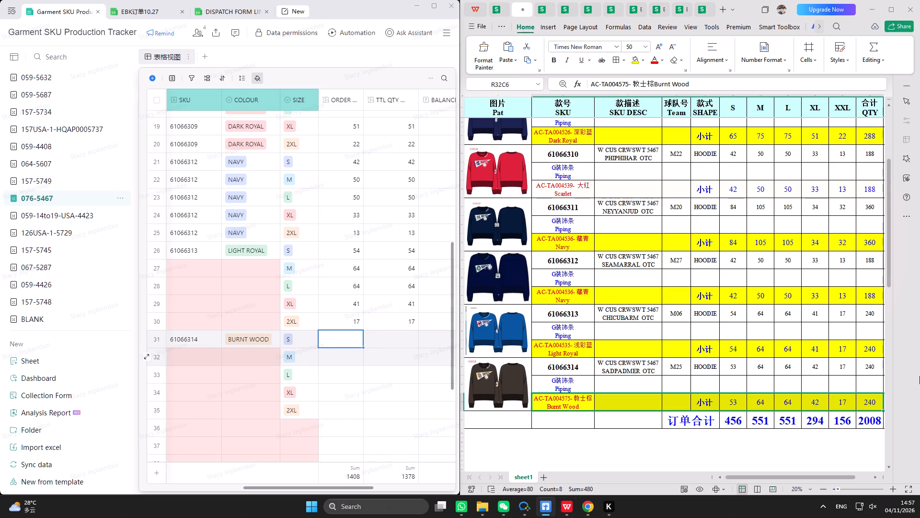
key("5")
key("3")
key("Return")
type("64")
key("Return")
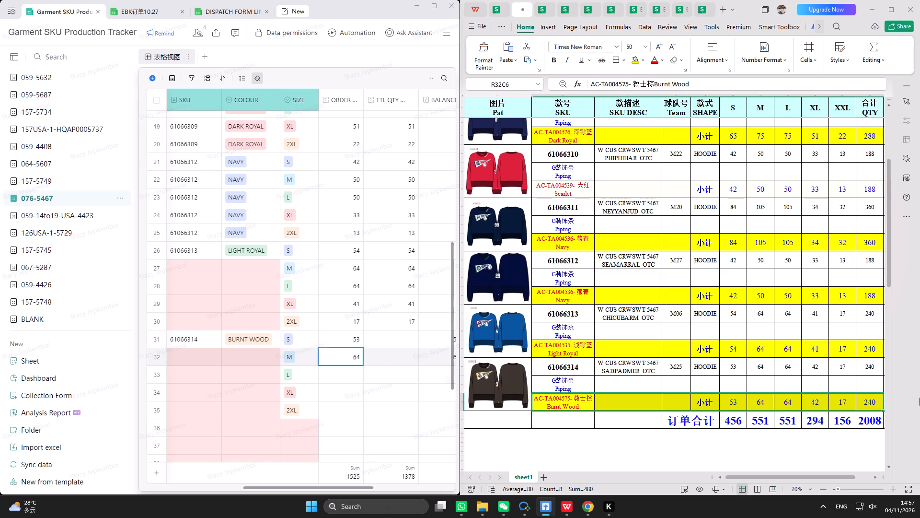
type("64")
key("Return")
type("42")
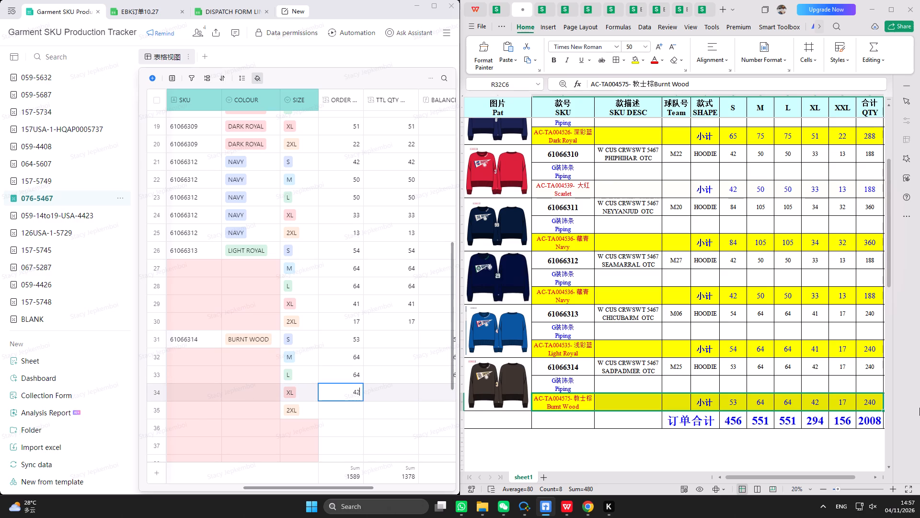
key("Return")
type("17")
key("Return")
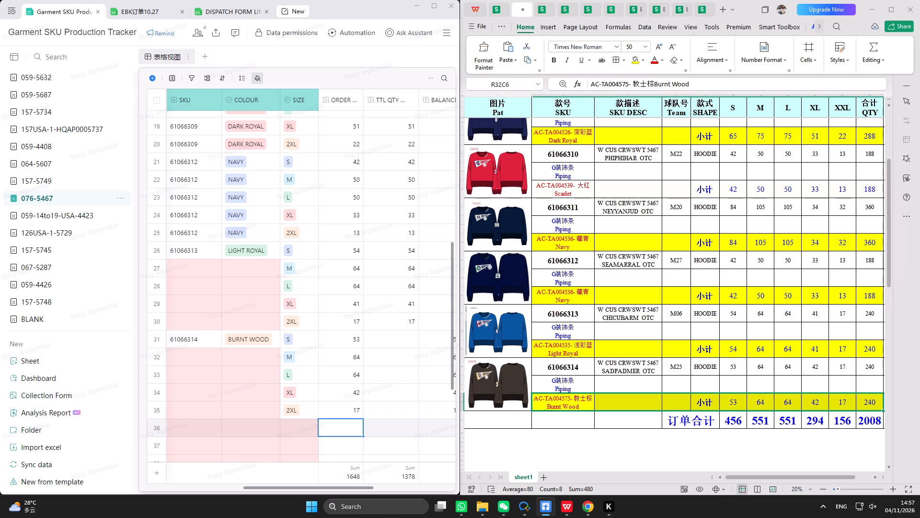
Fill the TTL QTY column of records 31 to 35 with 53, 64, 64, 42 and 17.
left_click(411, 336)
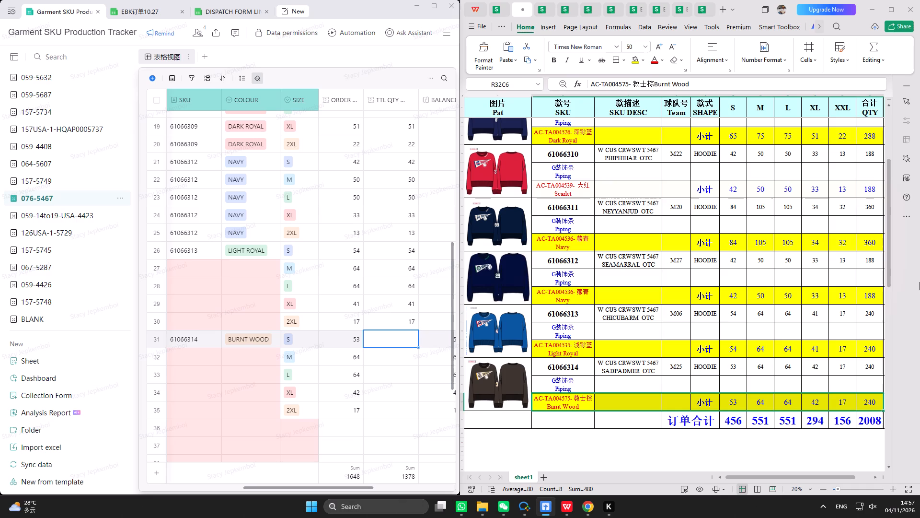
type("53")
key("Return")
type("64")
key("Return")
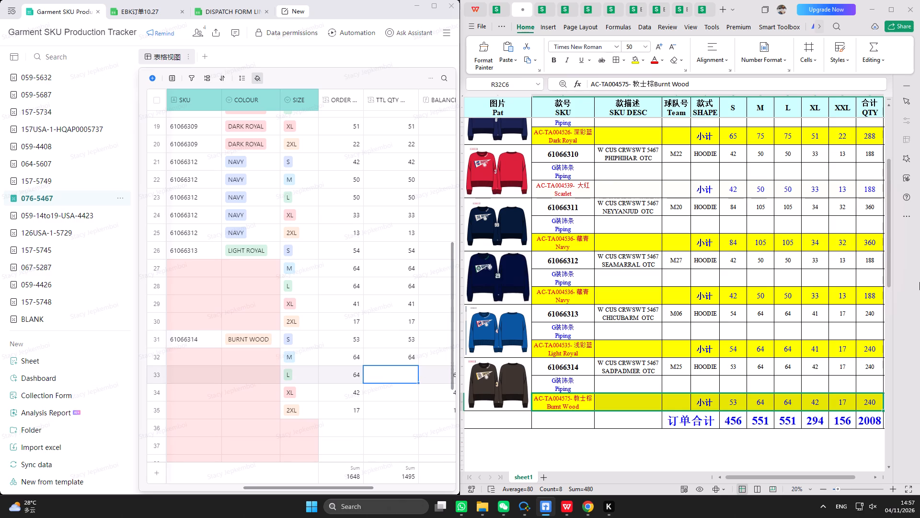
type("64")
key("Return")
type("42")
key("Return")
type("17")
key("Return")
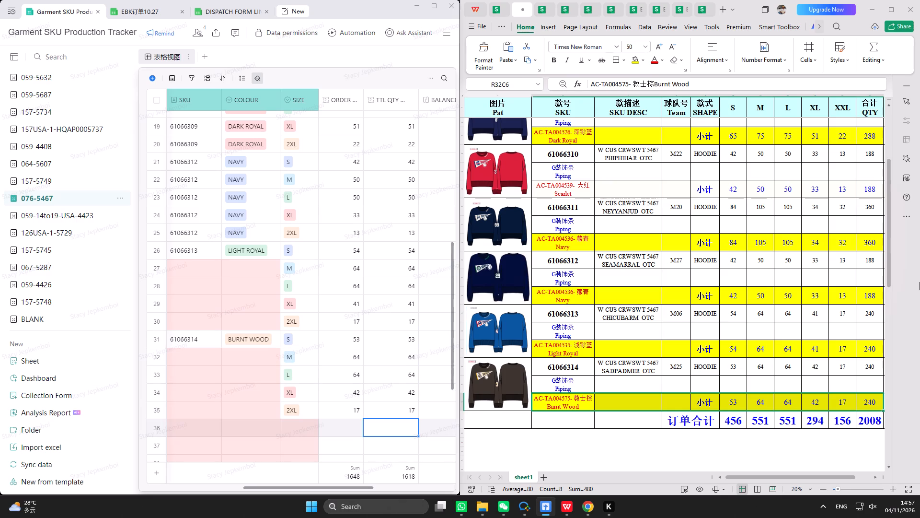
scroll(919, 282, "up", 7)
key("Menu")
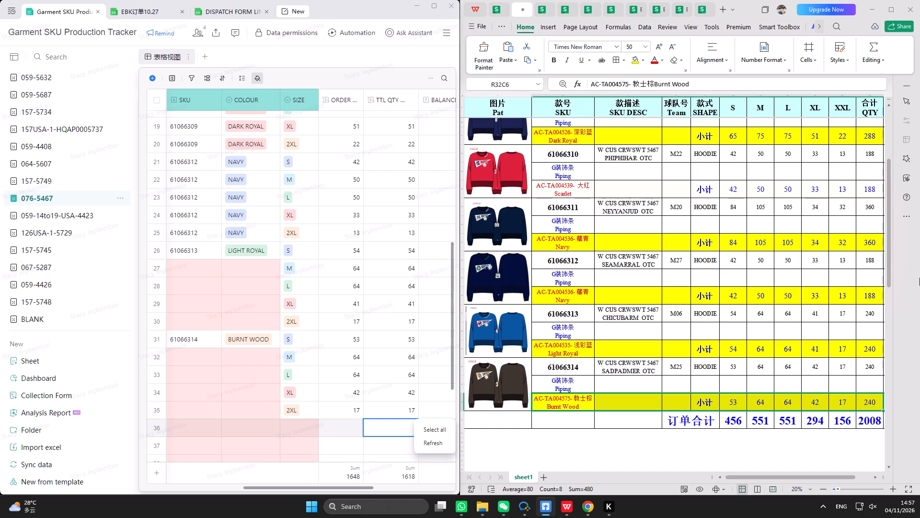
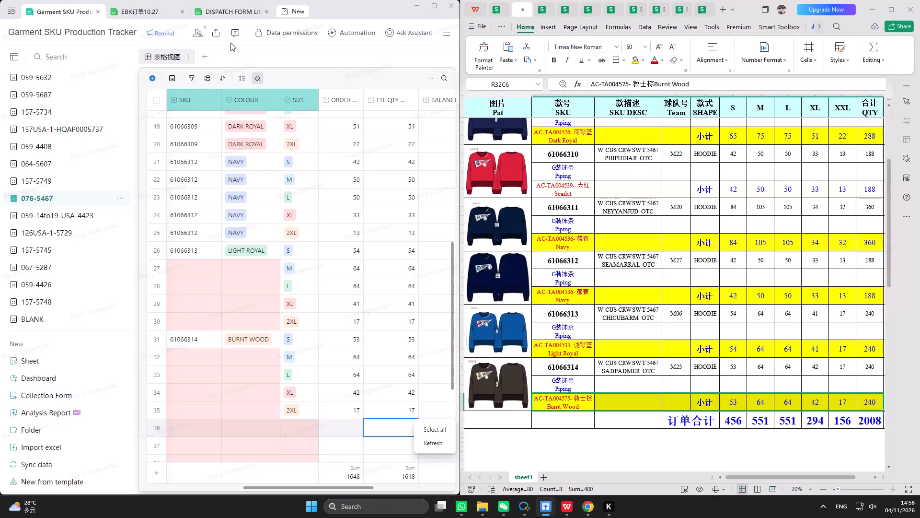
In the line-wise dispatch form's 11.4 sheet, enter style 5287 for group 1 (1组).
left_click(212, 11)
left_click(231, 6)
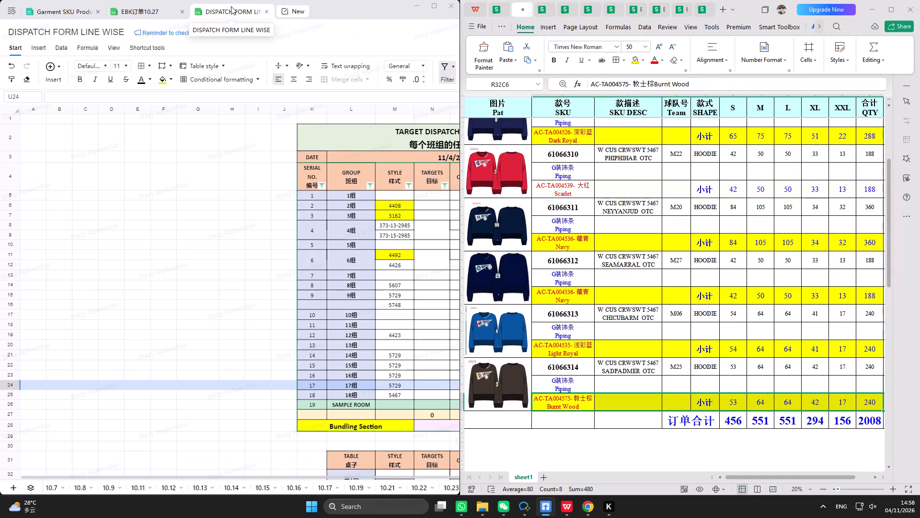
left_click_drag(190, 476, 236, 475)
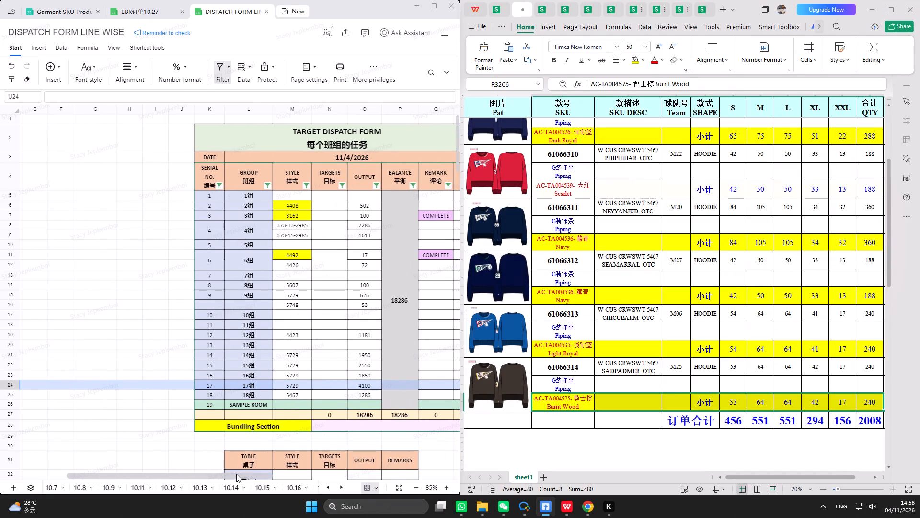
left_click(292, 195)
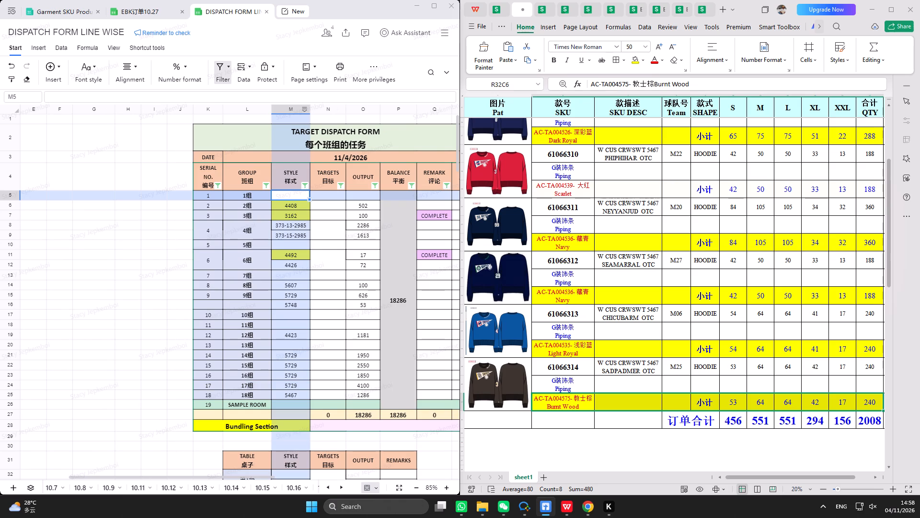
left_click(337, 489)
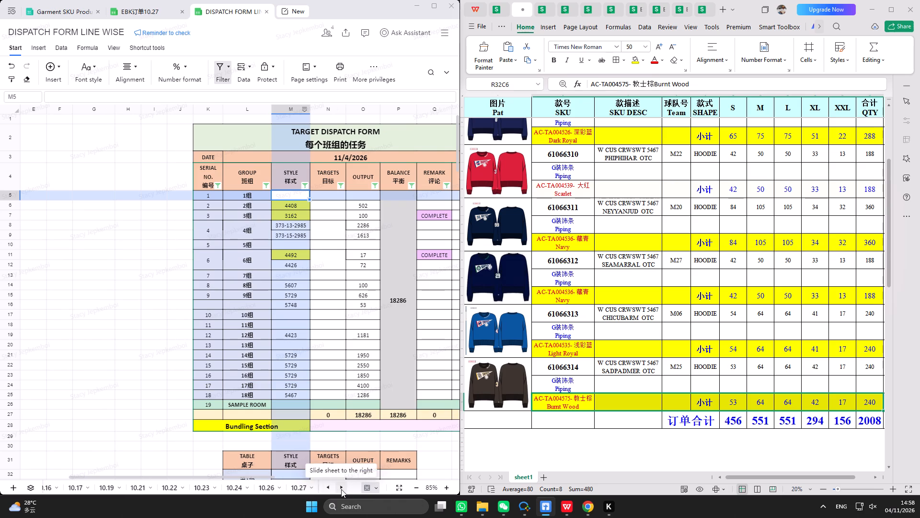
left_click(341, 489)
left_click(277, 491)
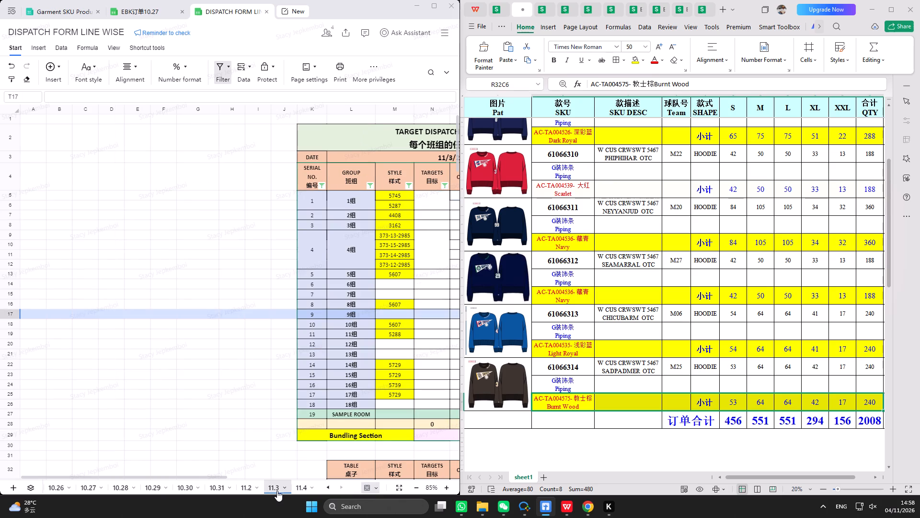
left_click(297, 490)
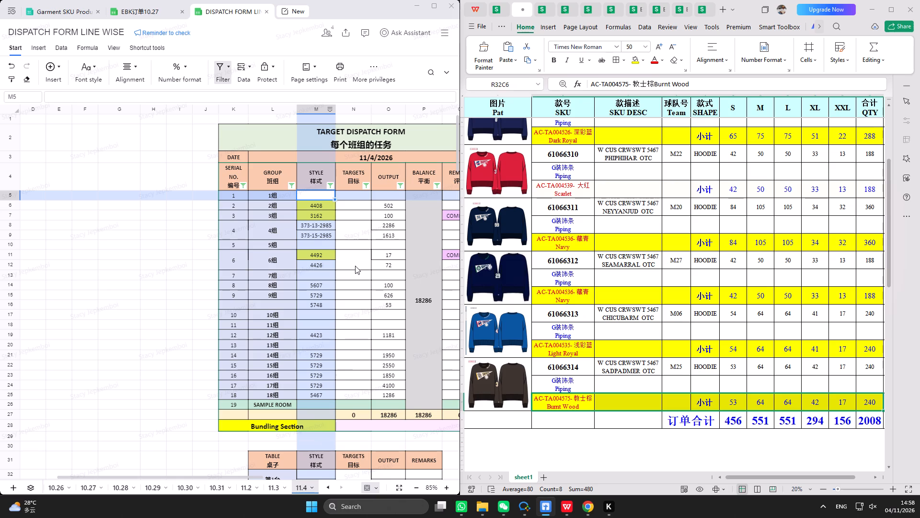
left_click(319, 207)
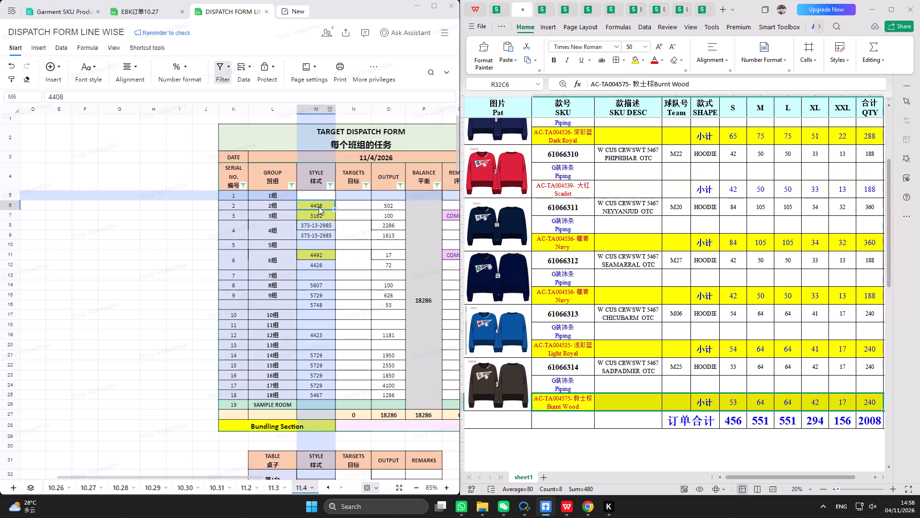
left_click(319, 196)
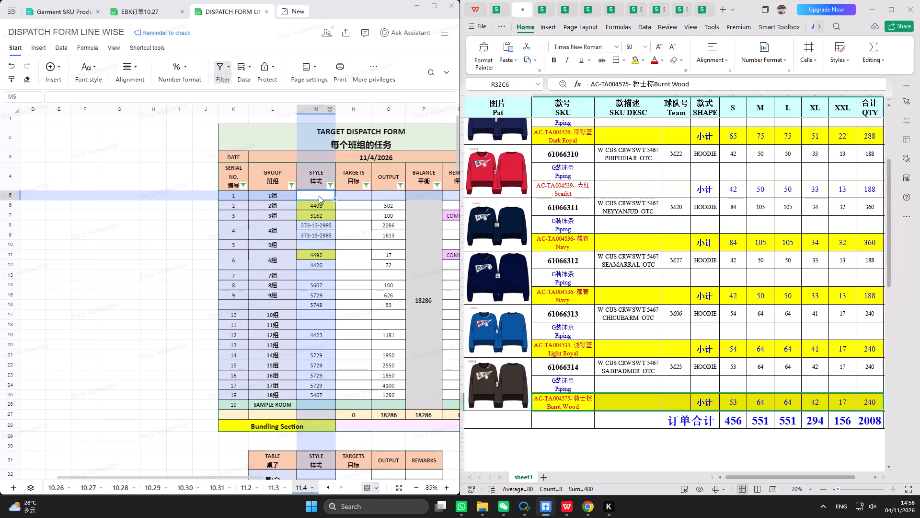
type("5287")
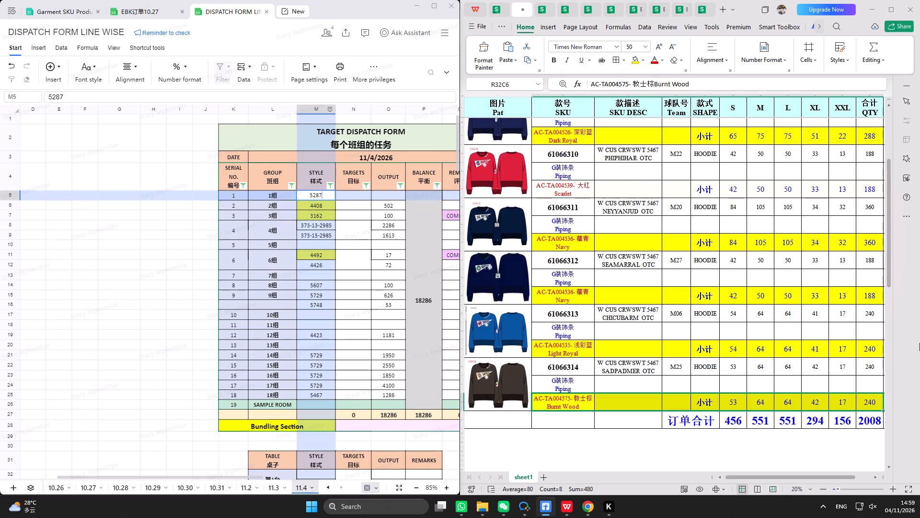
Enter an output of =337 for group 1 in the 11.4 dispatch sheet.
left_click(392, 198)
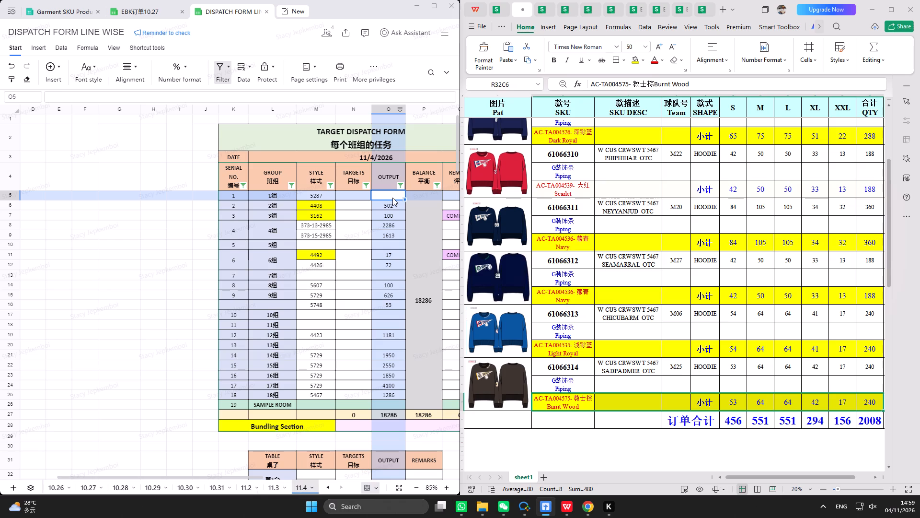
key("equal")
type("337")
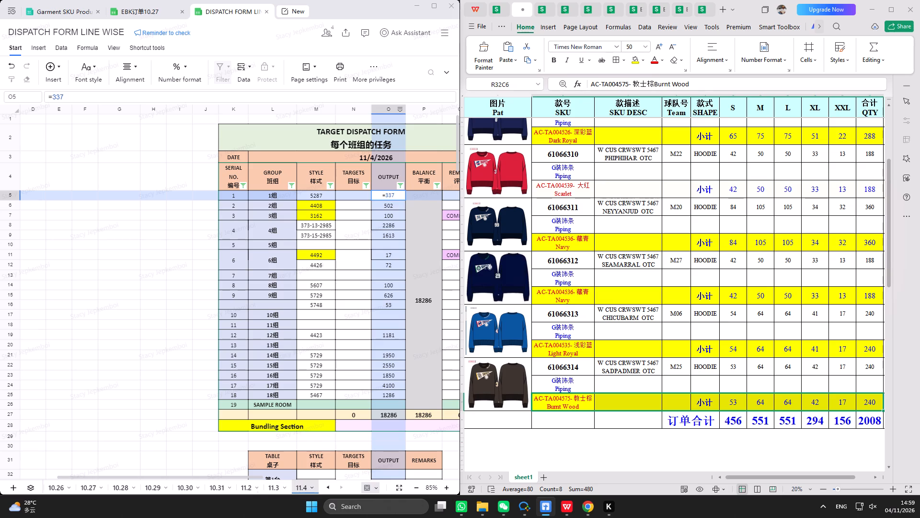
key("Return")
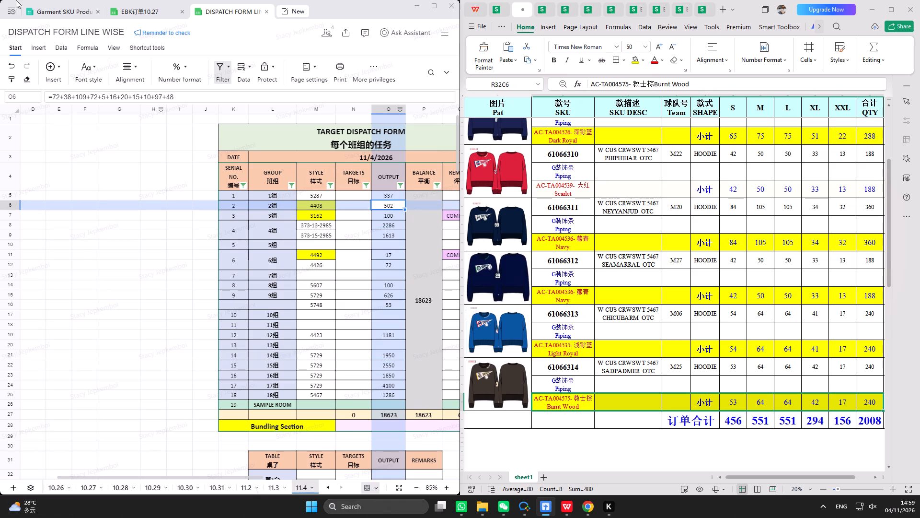
In the EBK订单10.27 planning sheet, filter the EB PO column for 5287 to look up the order.
left_click(138, 12)
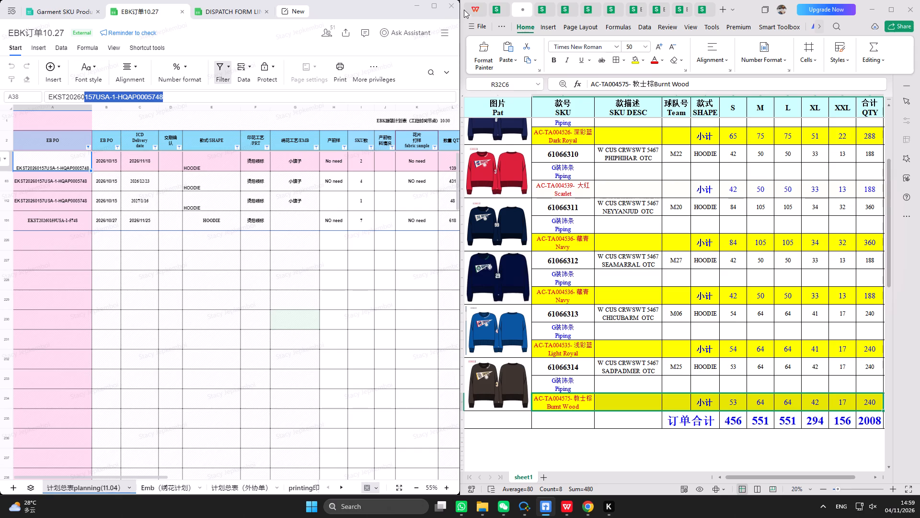
left_click(437, 7)
left_click(87, 148)
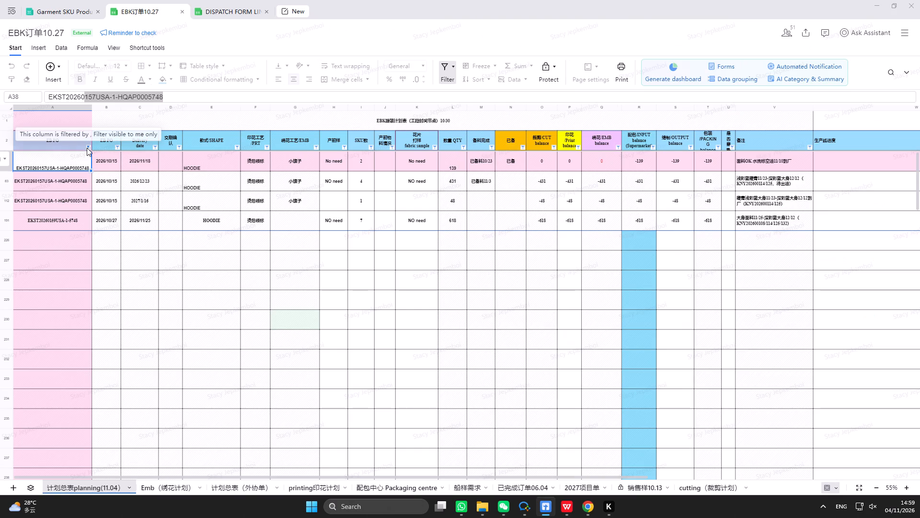
type("5287")
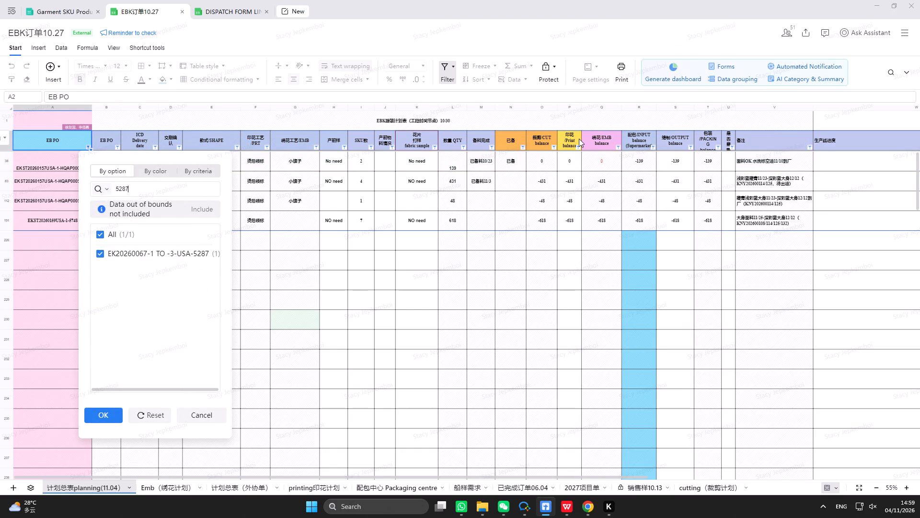
left_click(113, 416)
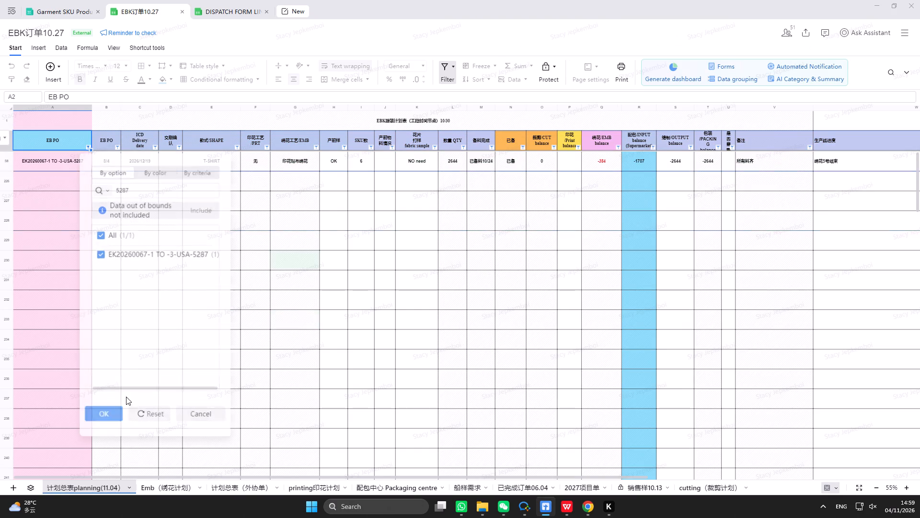
scroll(118, 268, "up", 6)
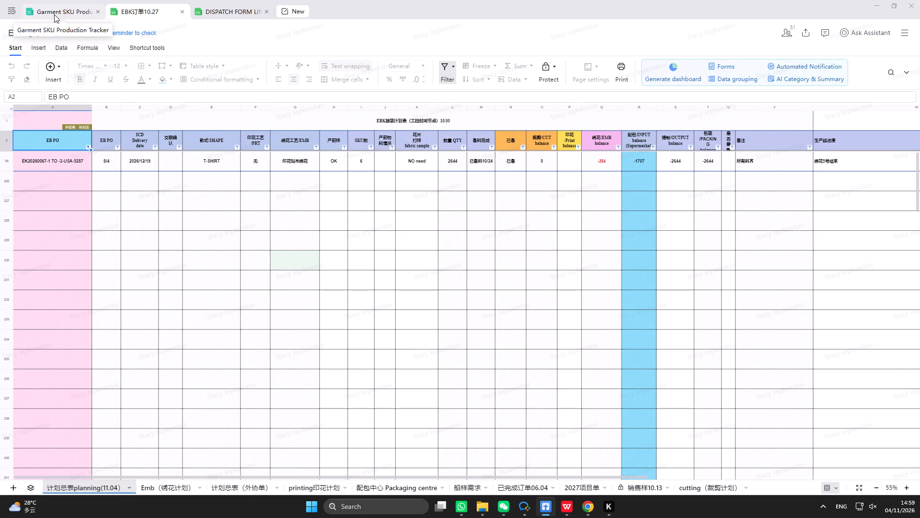
In the tracker's 076-5467 table, fill SKU 61066313 and colour LIGHT ROYAL down through records 27 to 30.
left_click(54, 14)
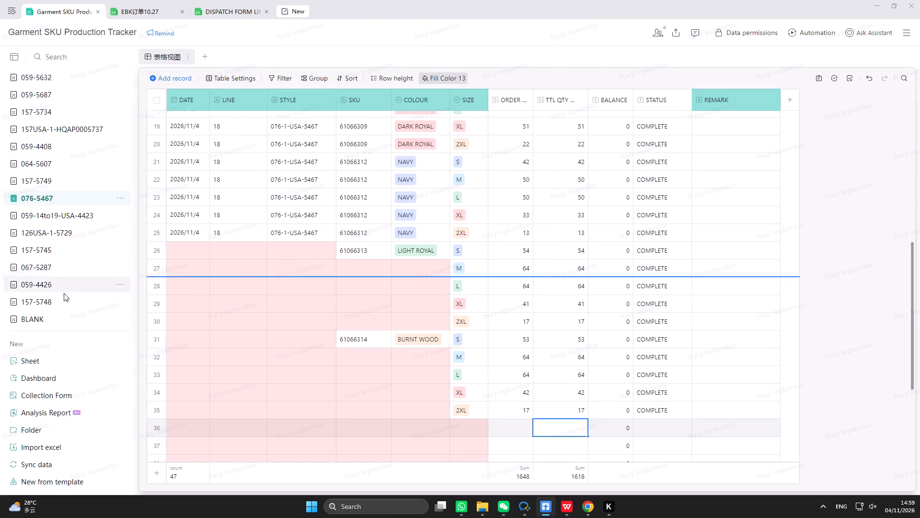
scroll(315, 289, "up", 2)
scroll(374, 305, "down", 2)
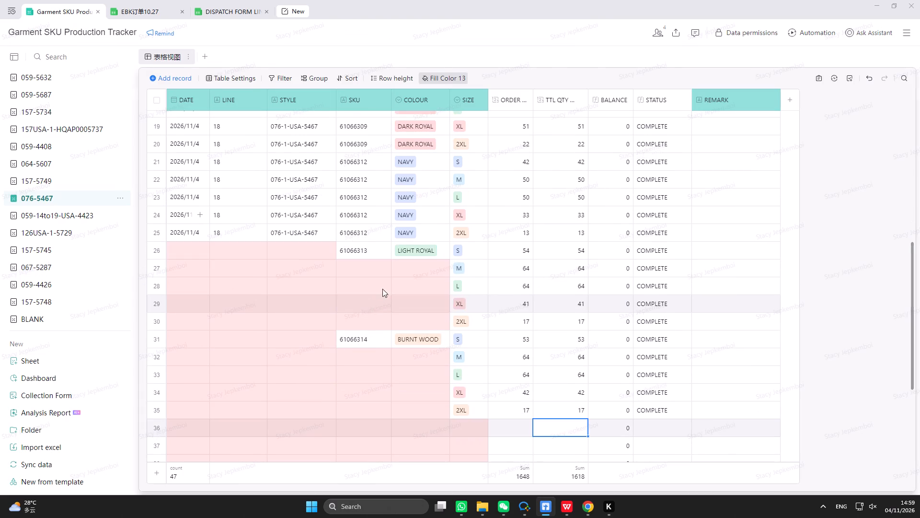
left_click(374, 251)
left_click_drag(390, 259, 390, 268)
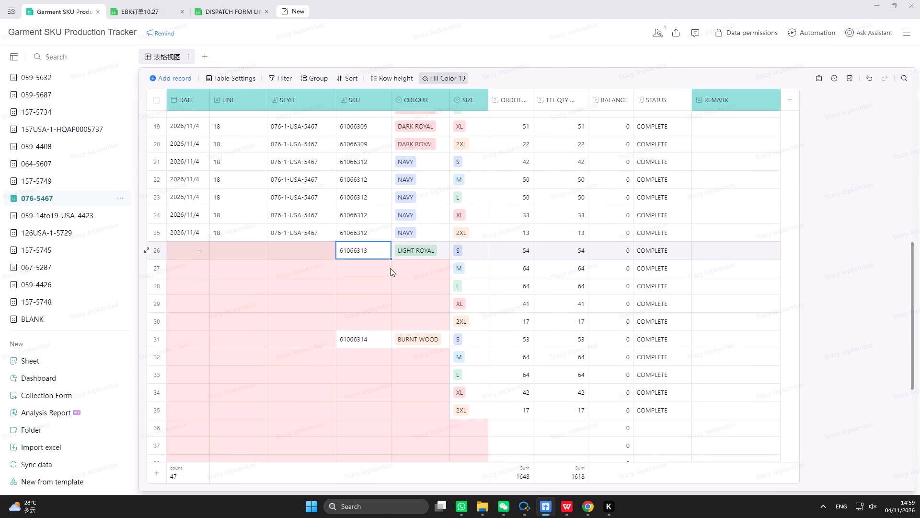
left_click_drag(390, 268, 382, 315)
left_click(422, 251)
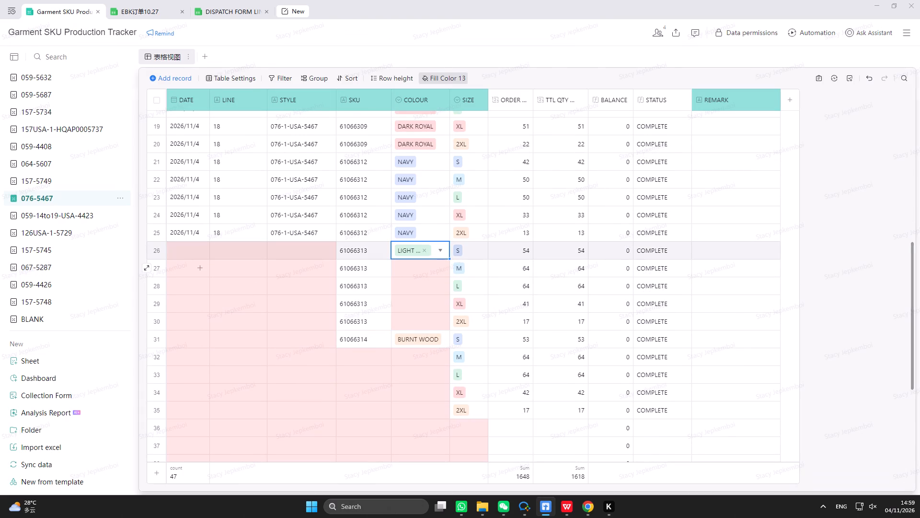
left_click_drag(450, 259, 439, 318)
Copy style 076-1-USA-5467 from record 25 down through records 26 to 35.
left_click(308, 235)
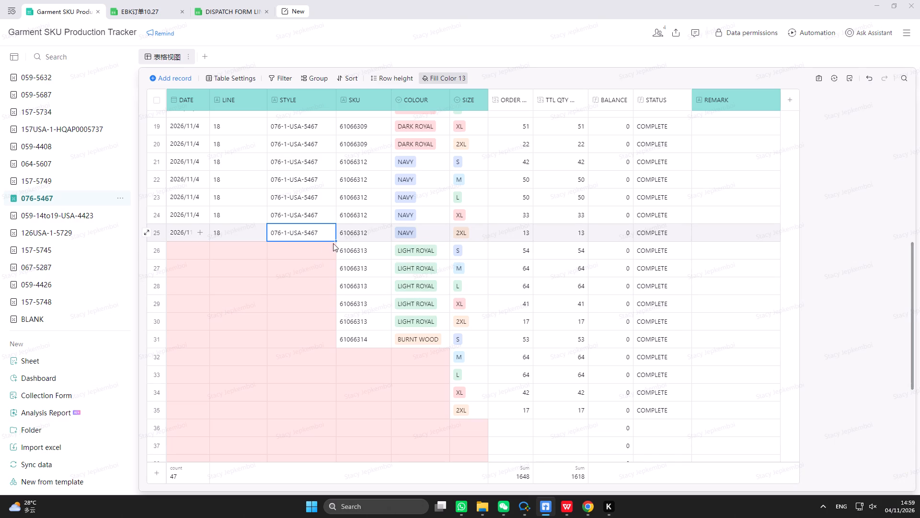
left_click_drag(335, 242, 325, 403)
Fill SKU 61066314 and colour BURNT WOOD from record 31 down through records 32 to 35.
left_click(369, 341)
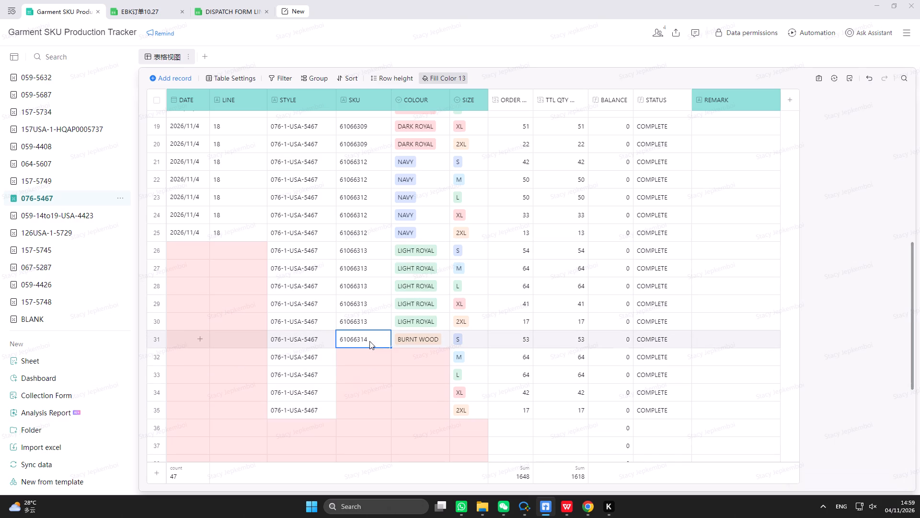
left_click_drag(391, 348, 385, 402)
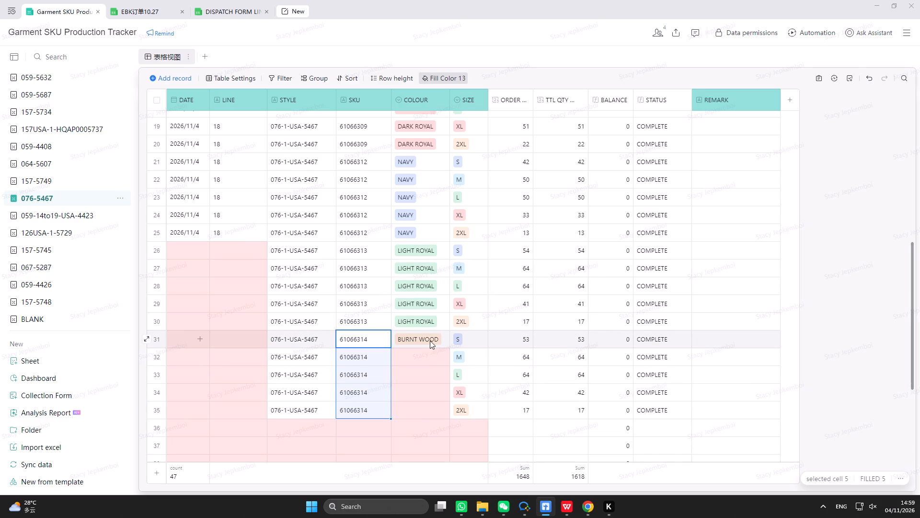
left_click(430, 340)
left_click_drag(450, 349, 437, 407)
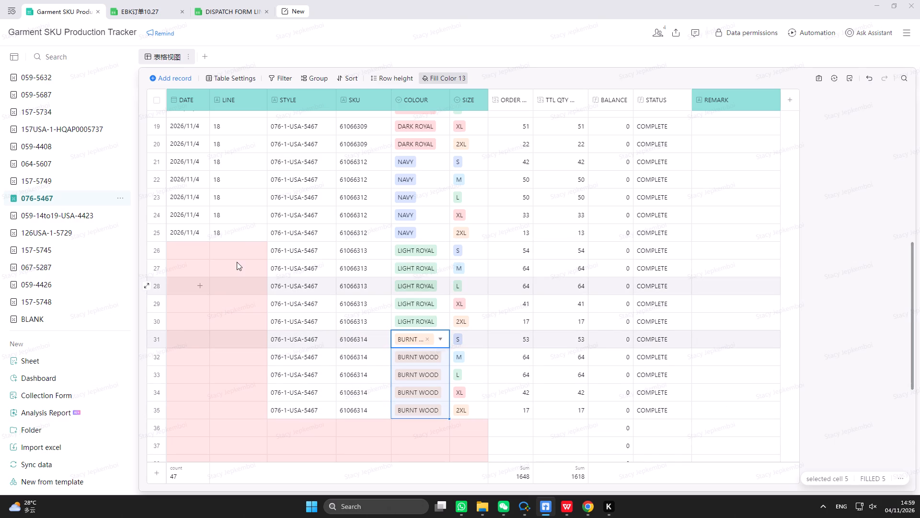
Fill line 18 and date 2026/11/4 from record 25 down through records 26 to 35.
left_click(247, 244)
left_click(251, 233)
left_click_drag(267, 242, 264, 272)
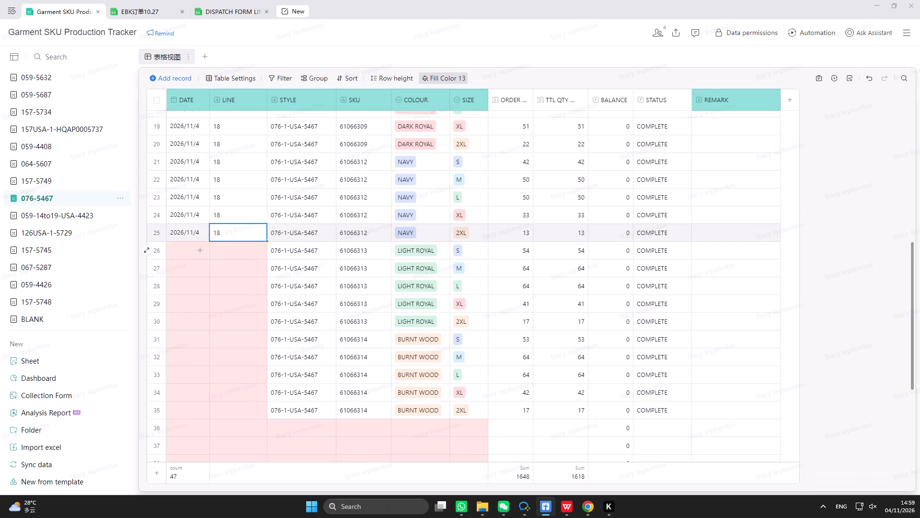
left_click_drag(264, 272, 263, 403)
left_click(180, 233)
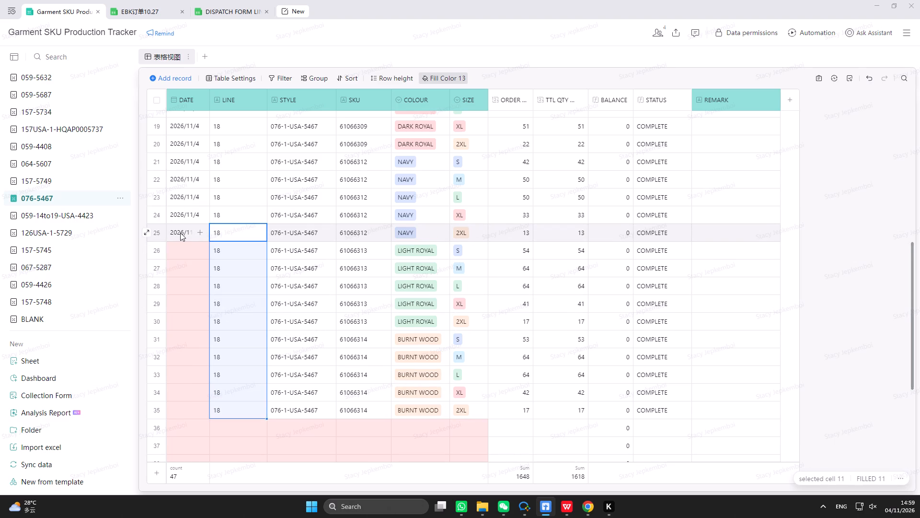
left_click_drag(210, 241, 196, 408)
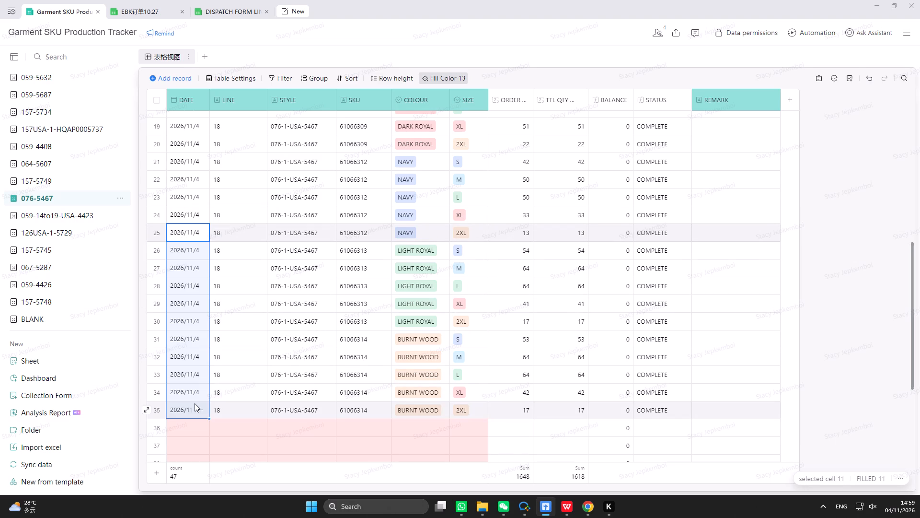
left_click(272, 433)
scroll(274, 360, "up", 14)
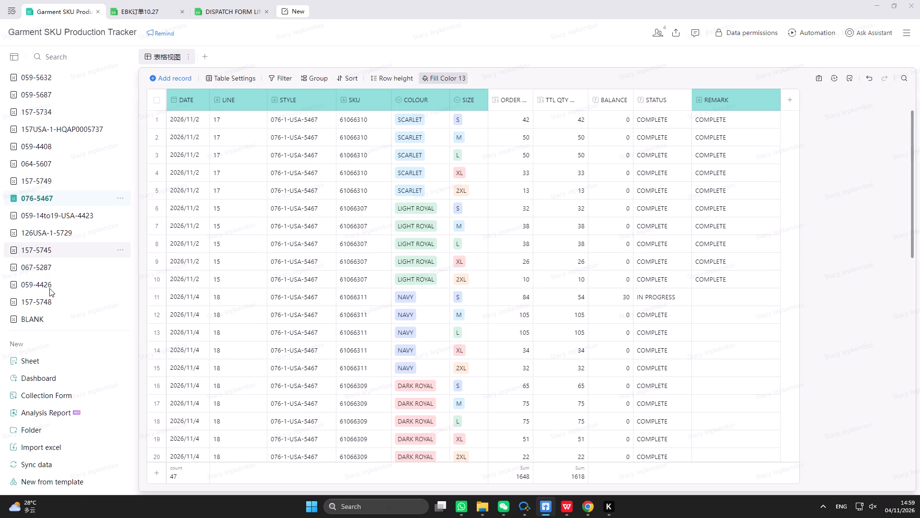
Open the tracker's 067-5287 table and select the empty SKU cell of record 11.
scroll(57, 301, "down", 2)
left_click(50, 262)
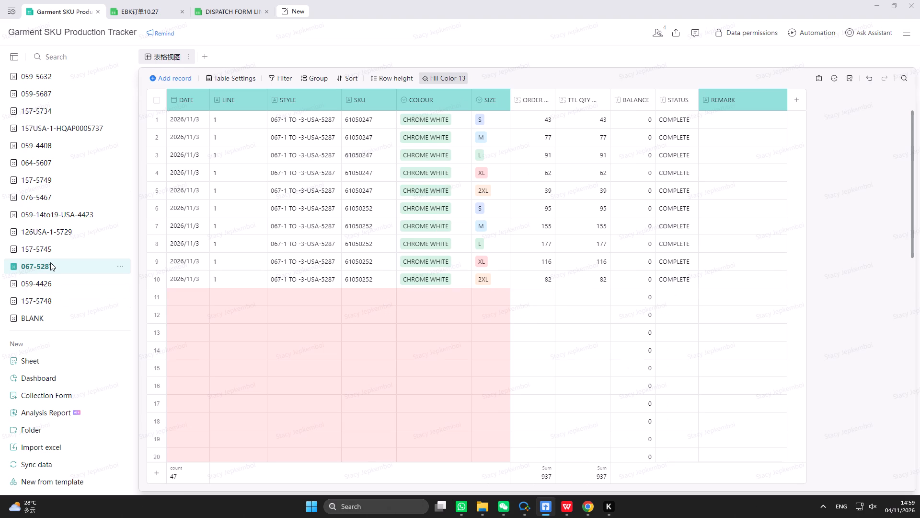
left_click(363, 296)
Switch to WPS Office and close the EKST20260157USA (OK) workbook without saving its changes.
left_click(567, 511)
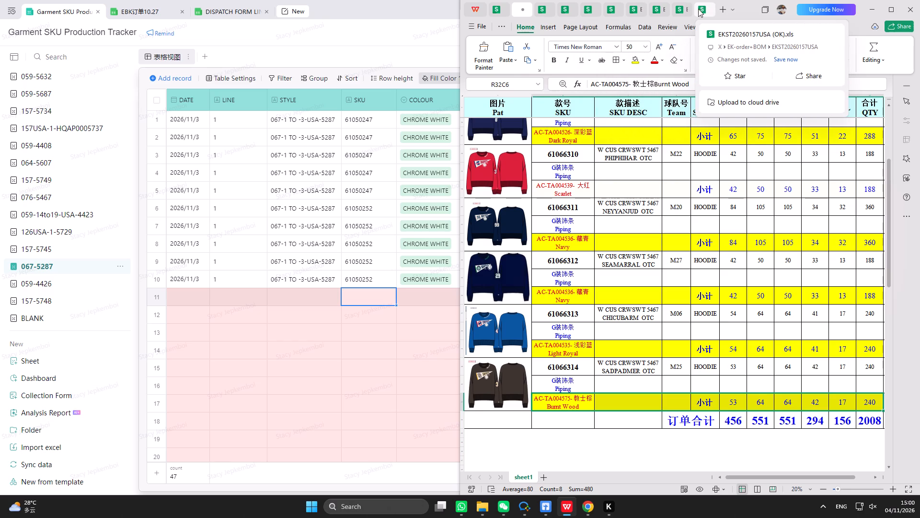
left_click(889, 11)
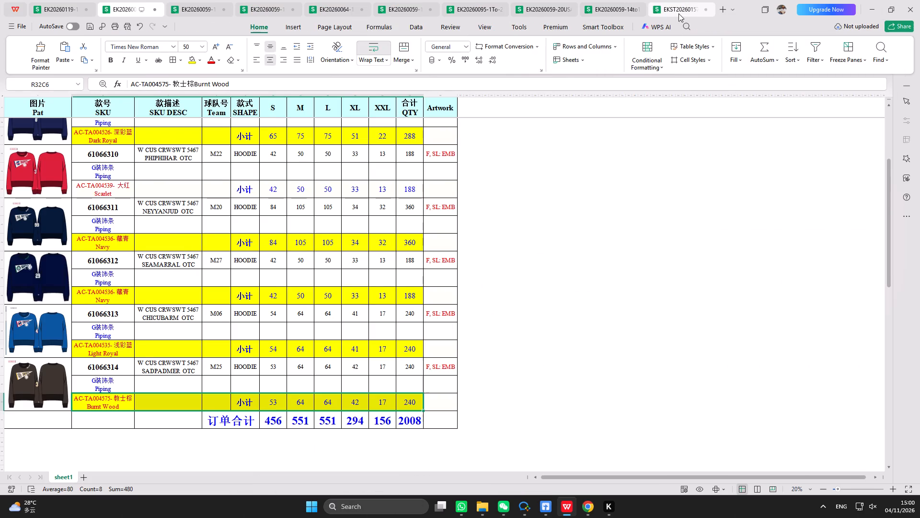
left_click(684, 11)
left_click(707, 11)
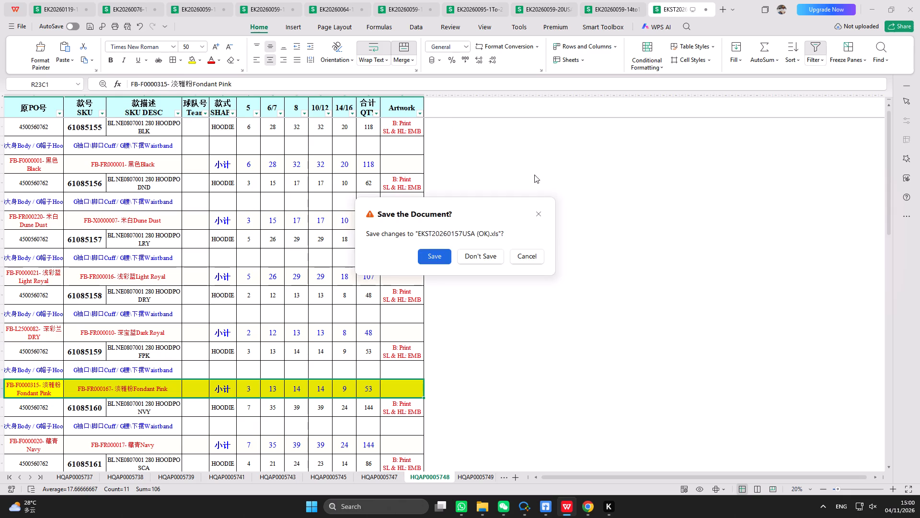
left_click(497, 253)
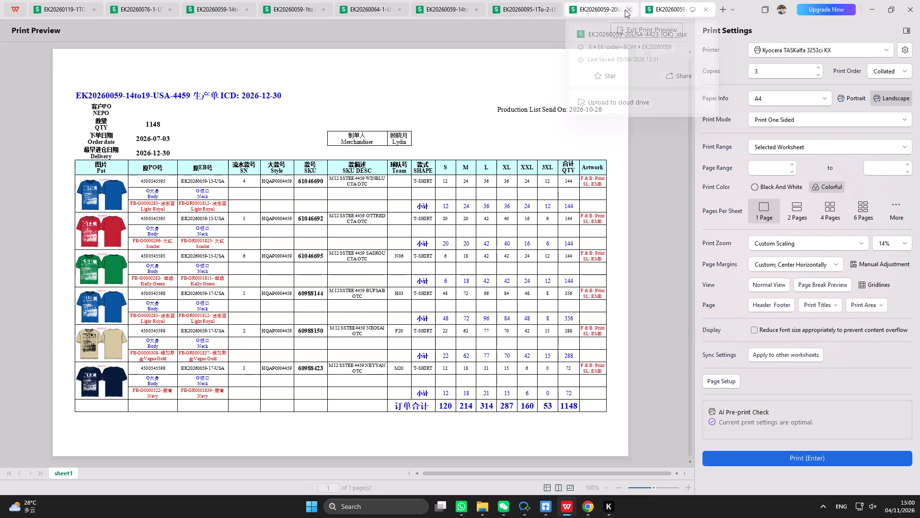
left_click(625, 10)
left_click(628, 10)
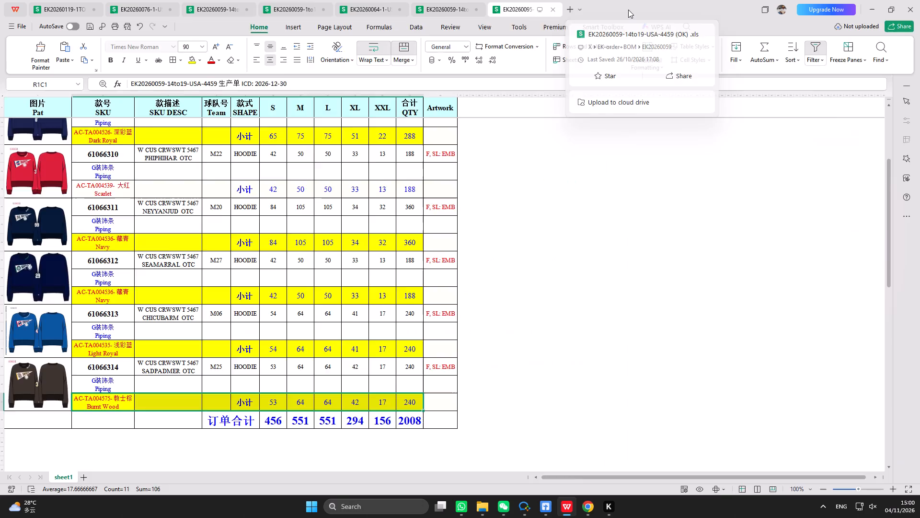
left_click(706, 12)
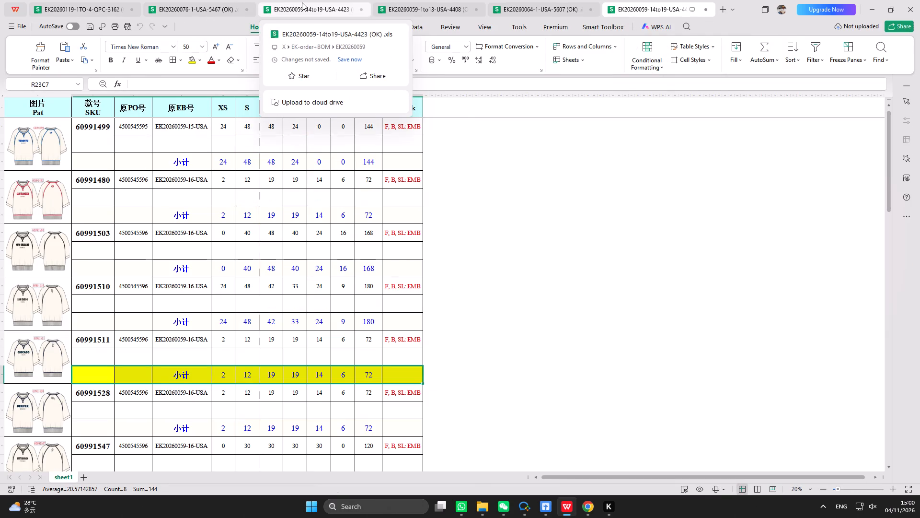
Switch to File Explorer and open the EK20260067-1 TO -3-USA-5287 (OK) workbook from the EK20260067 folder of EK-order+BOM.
left_click(485, 511)
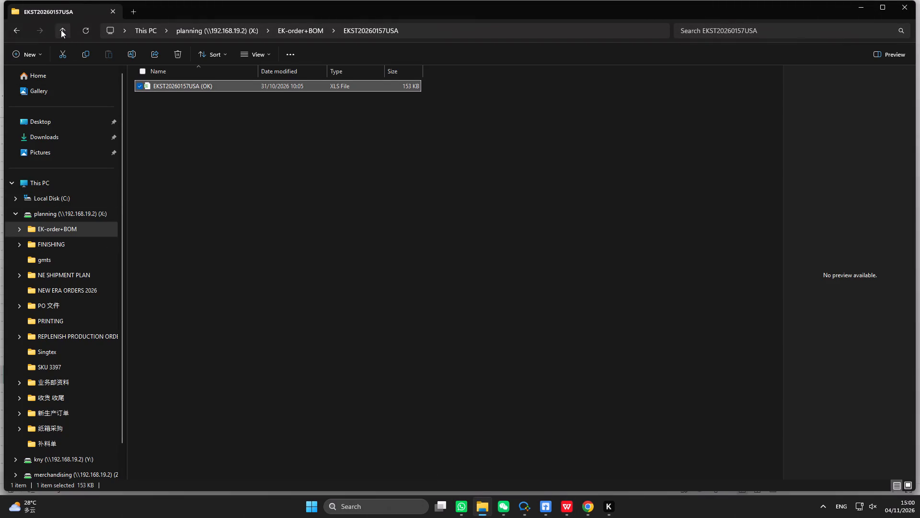
left_click(61, 30)
scroll(211, 314, "down", 9)
scroll(195, 382, "down", 8)
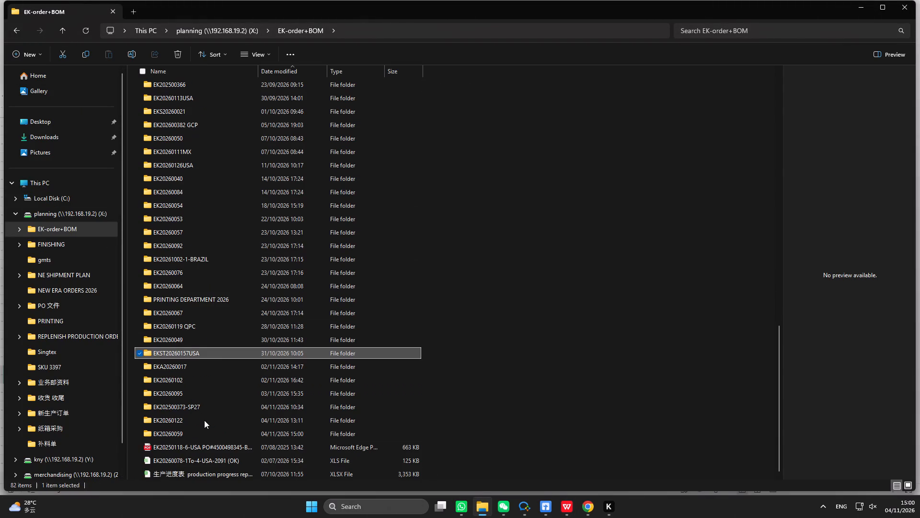
scroll(204, 420, "down", 2)
left_click(194, 306)
double_click(194, 315)
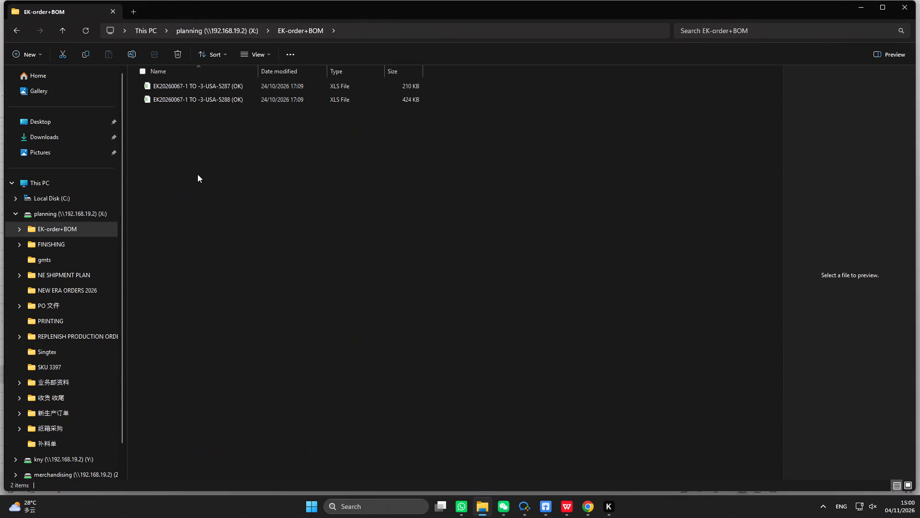
double_click(214, 89)
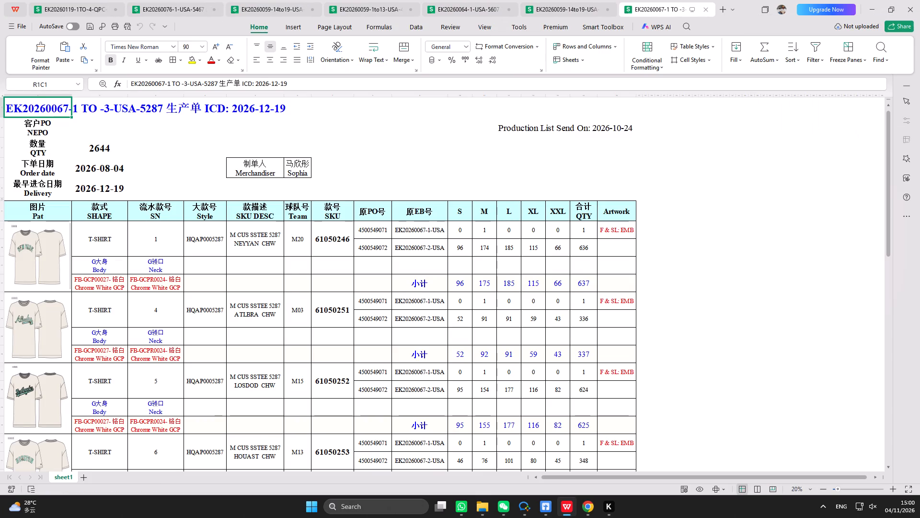
Hide the SHAPE, SN, Style, SKU DESC and Team columns in the 5287 production order.
left_click_drag(105, 94, 300, 159)
right_click(276, 153)
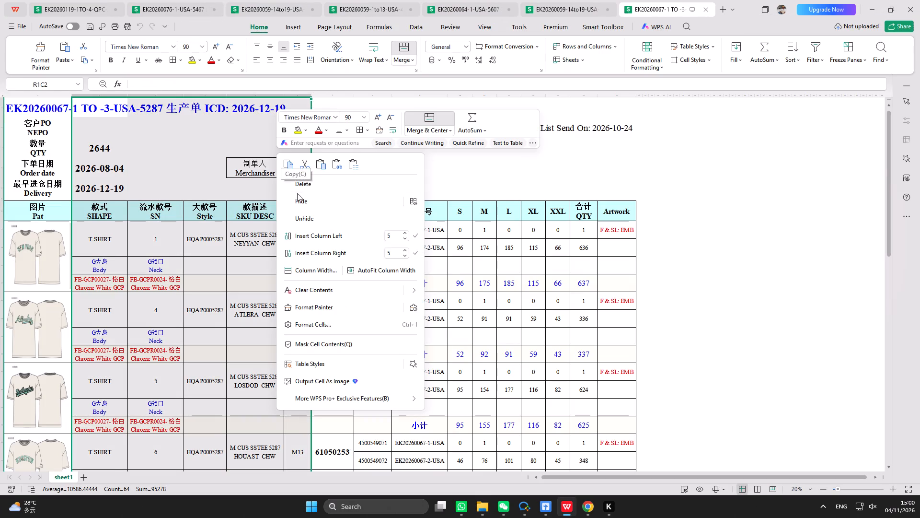
left_click(302, 198)
Freeze the 5287 order's table header row so it stays above the SKU rows.
scroll(149, 174, "down", 4)
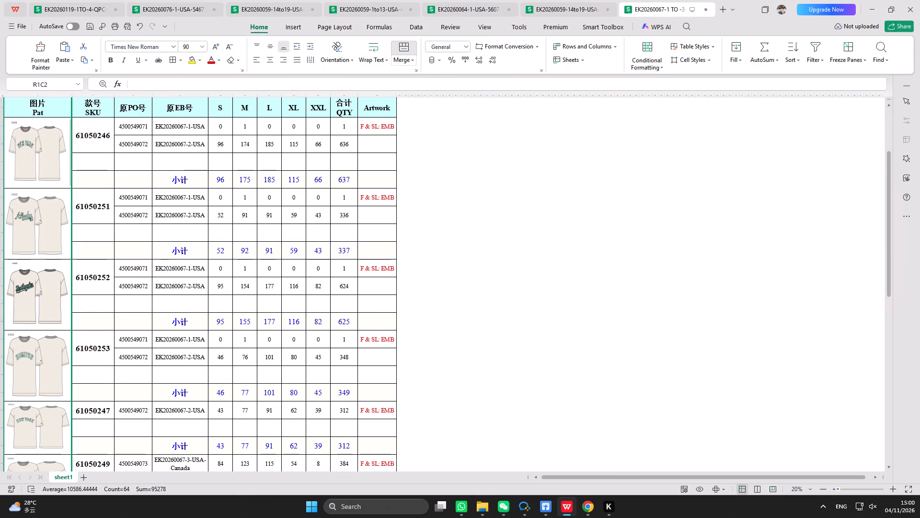
left_click(1, 109)
left_click(494, 28)
left_click(593, 57)
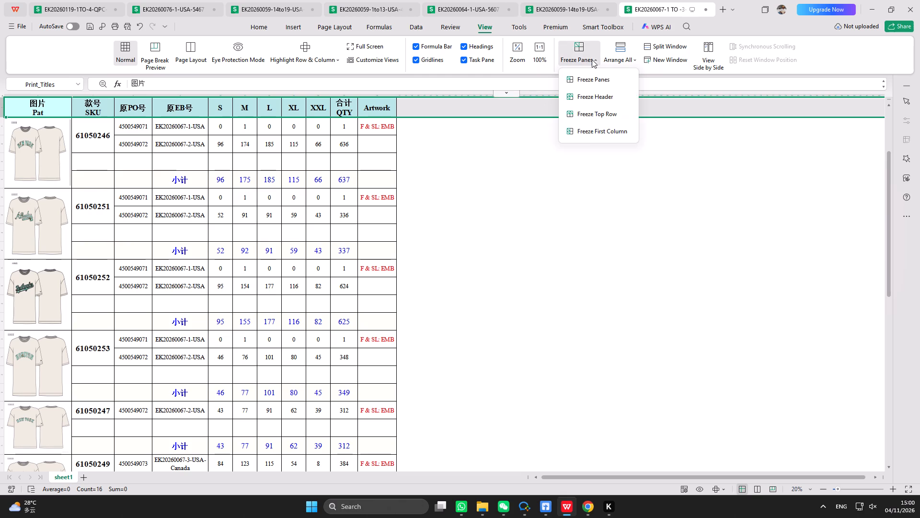
left_click(604, 96)
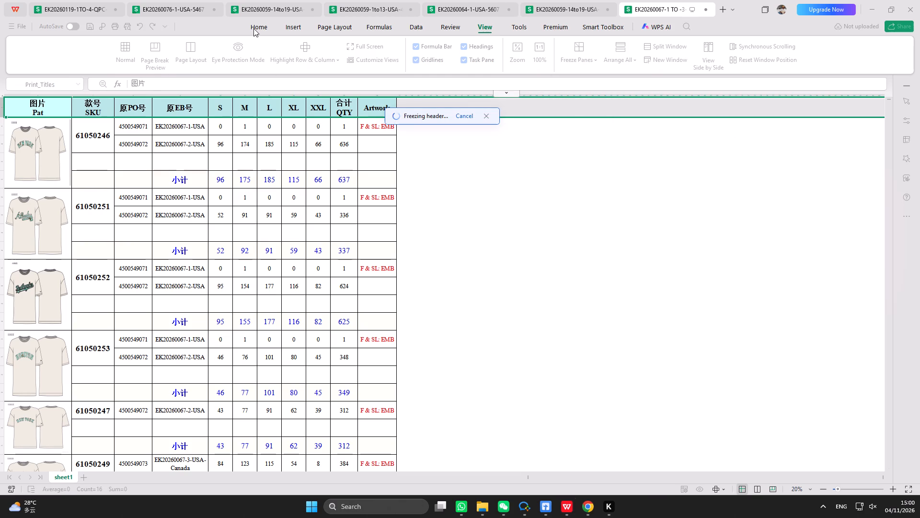
left_click(253, 28)
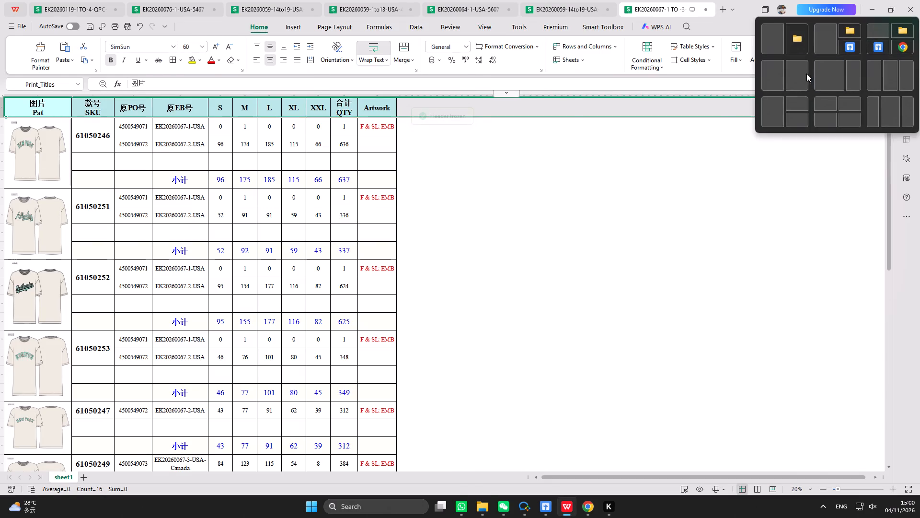
Arrange the Garment SKU Production Tracker and the 5287 order workbook side by side.
left_click(800, 72)
left_click(334, 129)
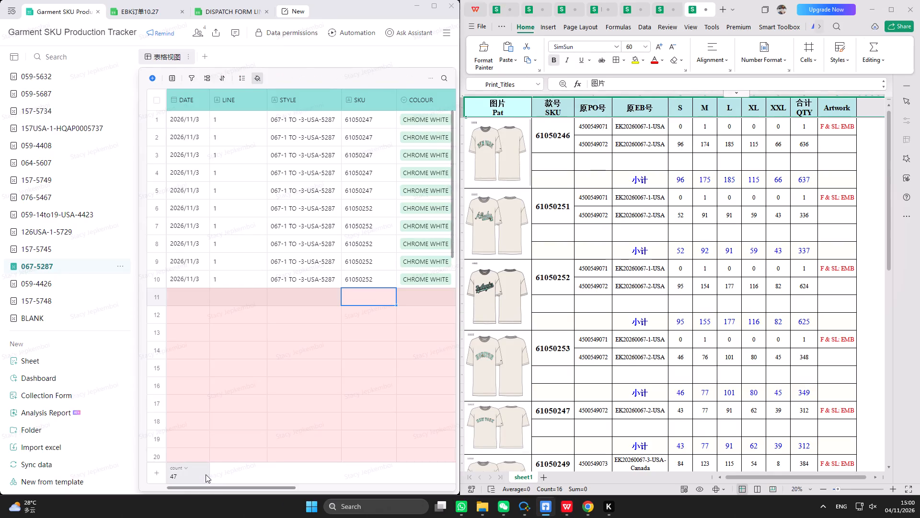
Enter date 2026/11/4 and line 1 in record 11 of the 067-5287 table.
left_click_drag(210, 488, 177, 478)
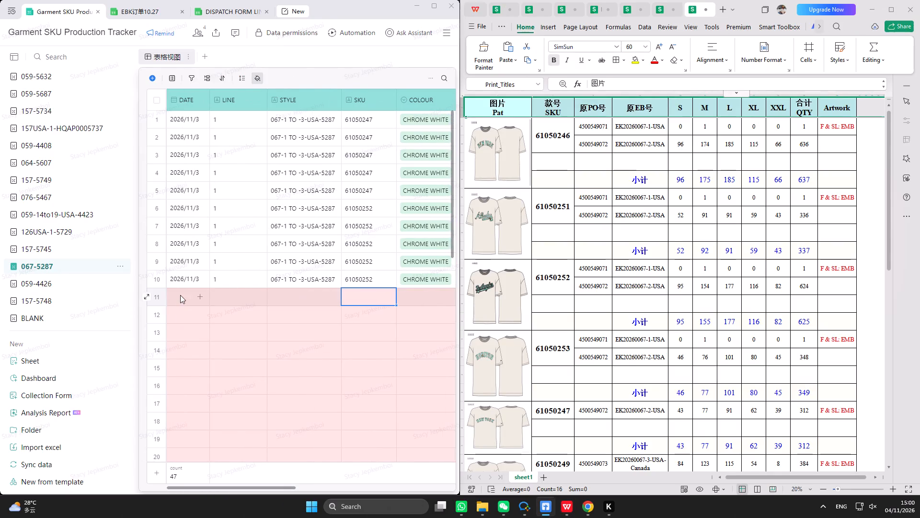
double_click(180, 295)
left_click(221, 167)
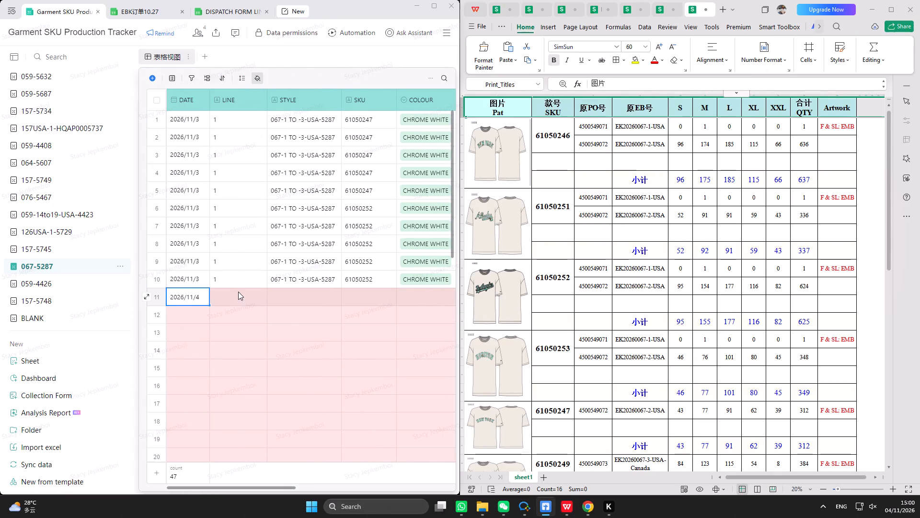
left_click(238, 293)
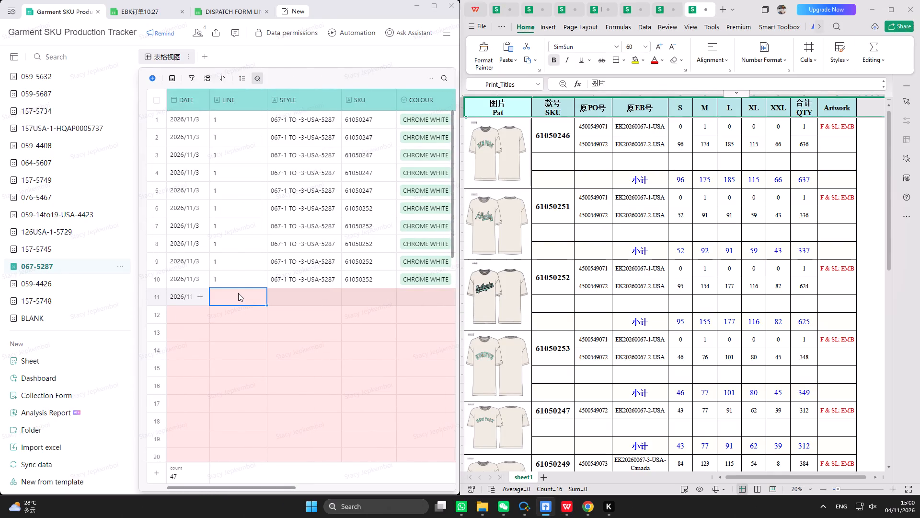
key("1")
Copy SKU 61050251 from the 5287 order sheet into the SKU cell of record 11.
left_click(286, 300)
left_click(363, 300)
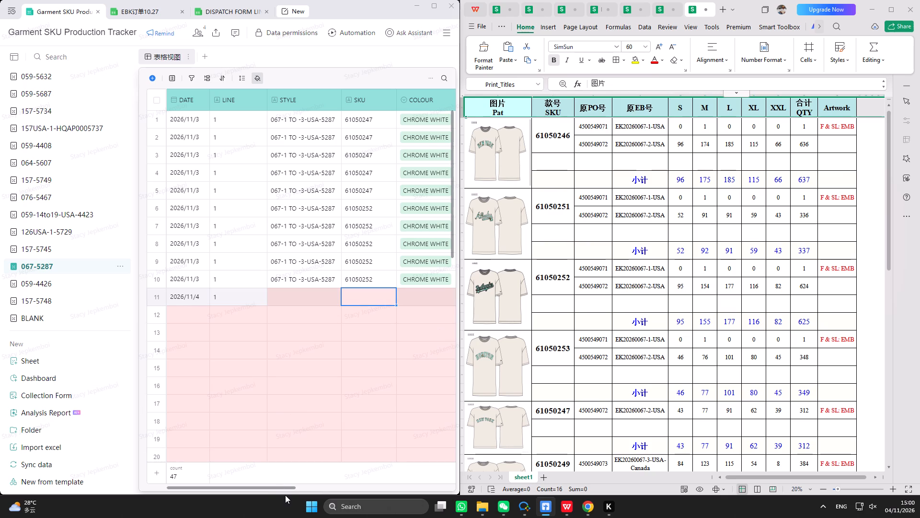
left_click_drag(289, 489, 318, 489)
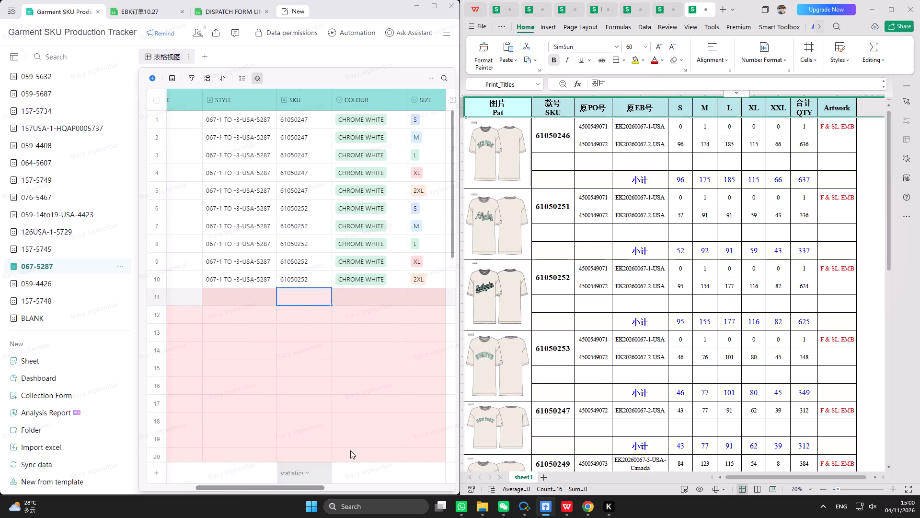
left_click(564, 200)
left_click(619, 89)
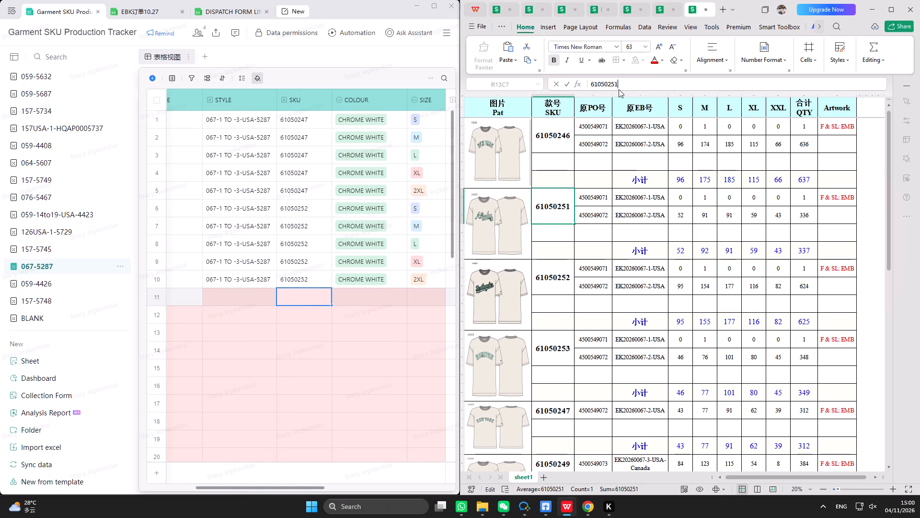
double_click(622, 83)
double_click(630, 57)
triple_click(309, 297)
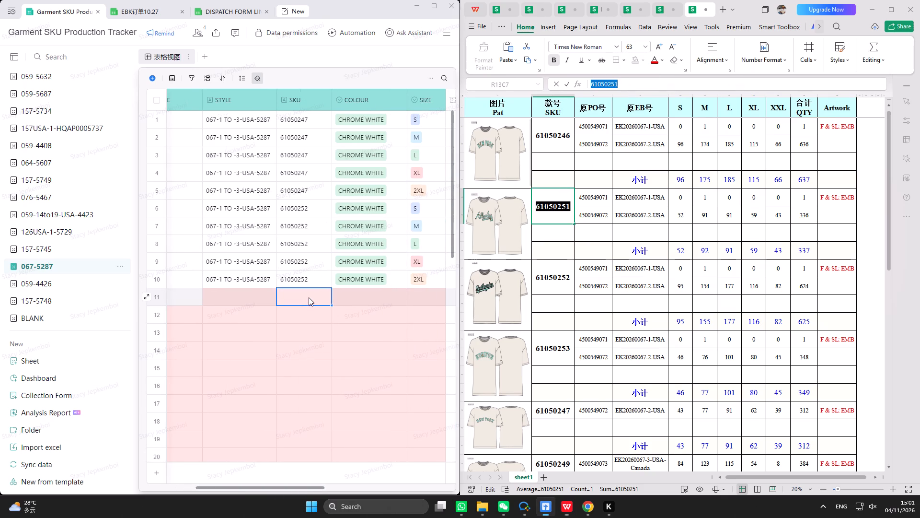
right_click(309, 297)
left_click(335, 368)
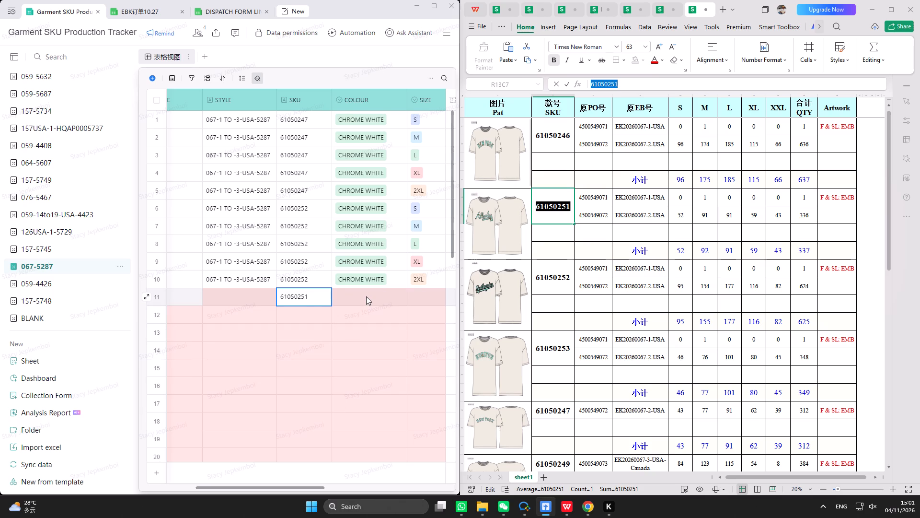
Set the sizes S, M, L, XL and 2XL in records 11 to 15 of the 067-5287 table.
left_click(366, 296)
left_click(421, 300)
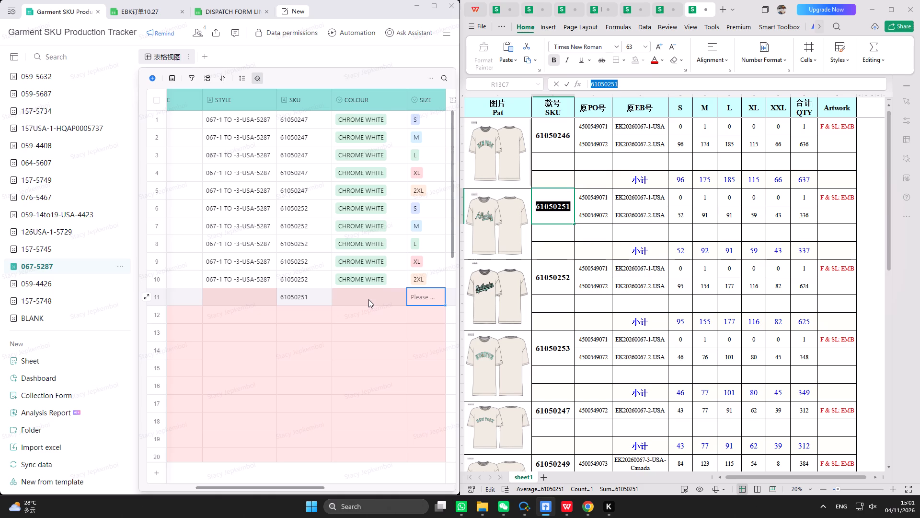
double_click(416, 298)
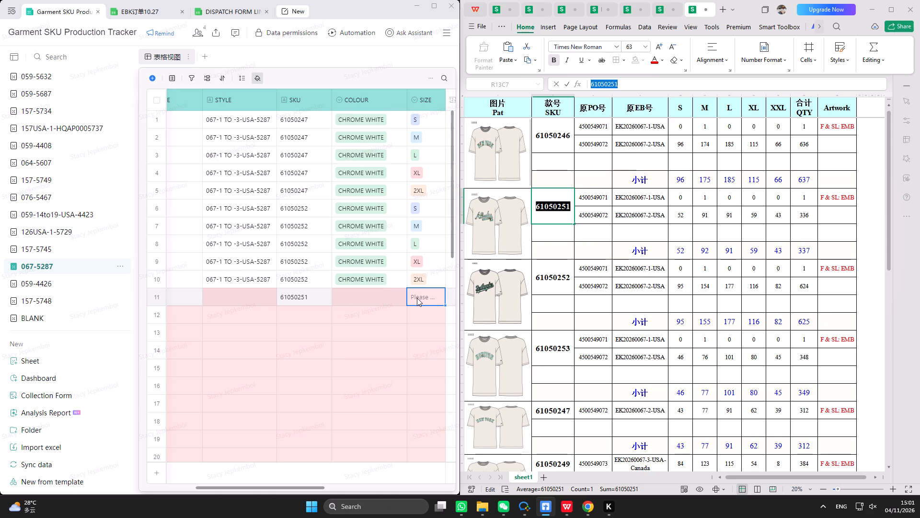
left_click(417, 298)
left_click(394, 409)
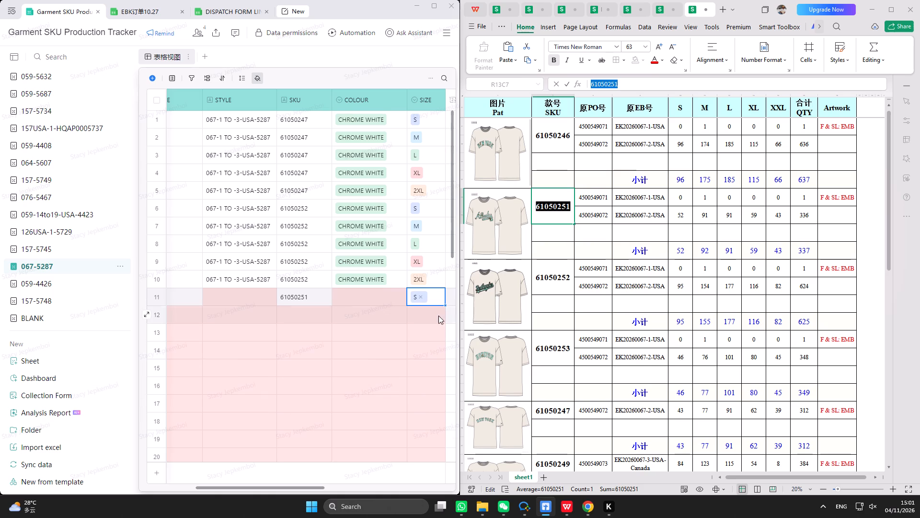
double_click(432, 319)
left_click(404, 413)
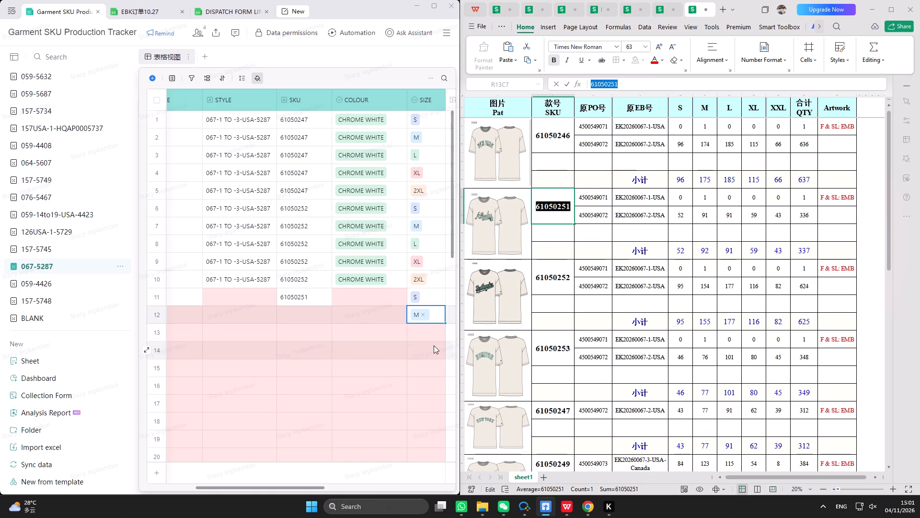
double_click(432, 333)
left_click(401, 415)
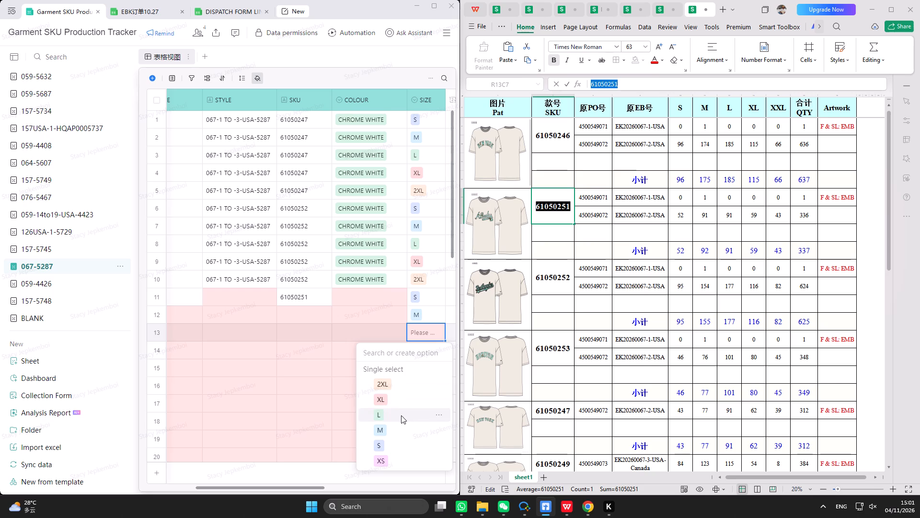
double_click(421, 349)
left_click(385, 266)
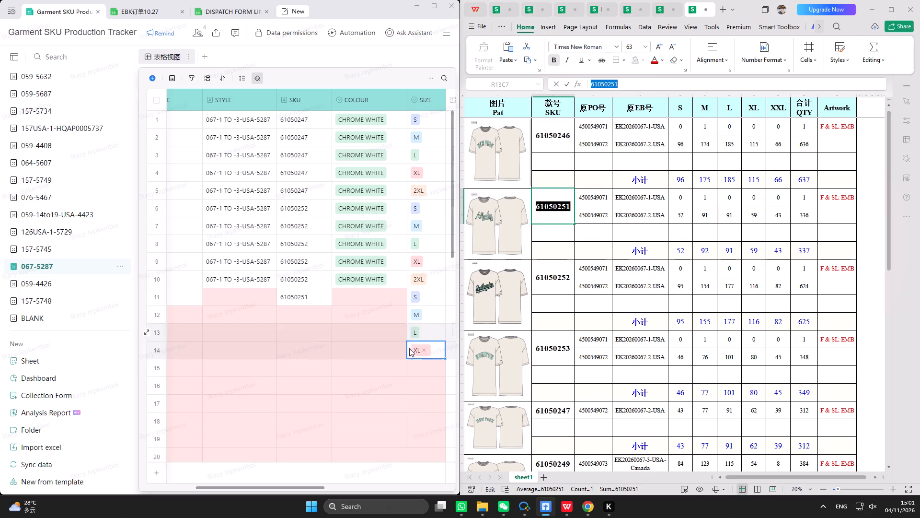
double_click(416, 368)
left_click(392, 273)
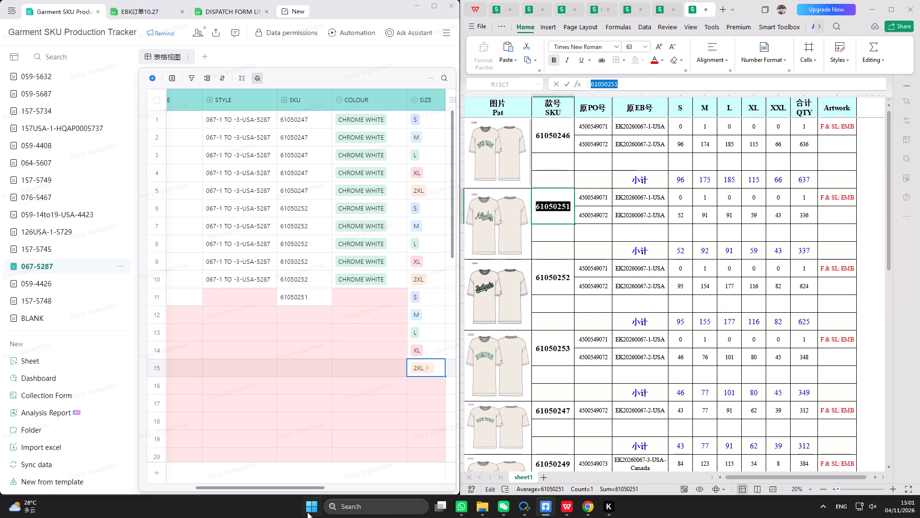
Highlight the subtotal row of SKU 61050251 in yellow, from the SKU column to Artwork, in the 5287 order sheet.
left_click_drag(305, 486, 331, 484)
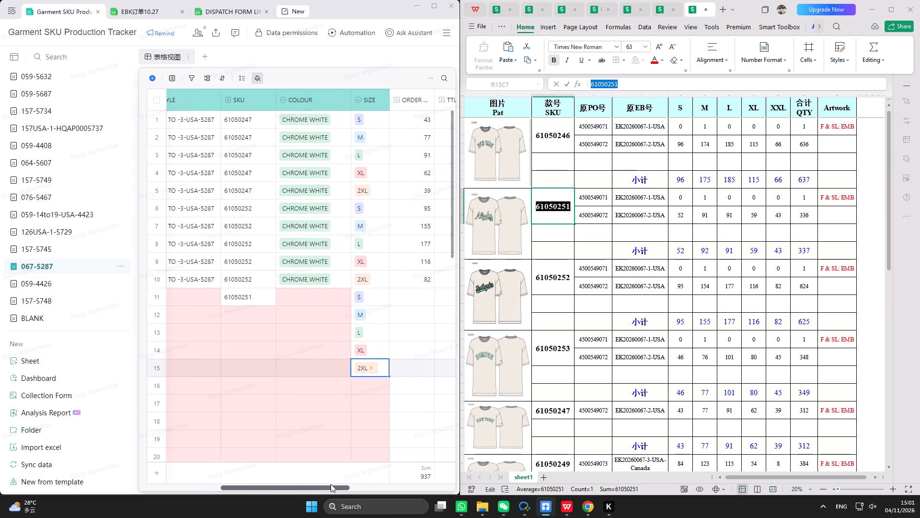
left_click_drag(331, 484, 351, 482)
left_click(360, 294)
left_click_drag(556, 255, 765, 258)
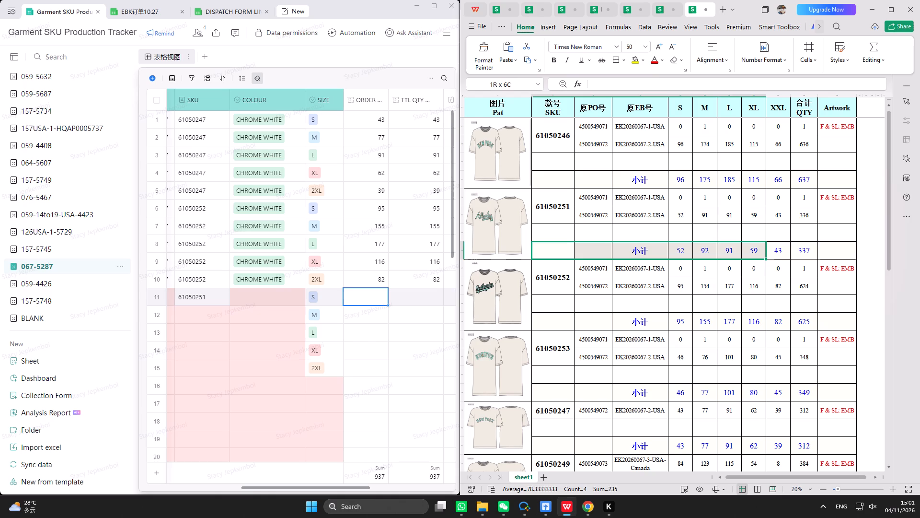
left_click_drag(765, 258, 835, 248)
left_click(635, 58)
Enter order quantities 52, 92, 91, 59 and 43 for records 11 to 15 in the tracker.
left_click_drag(379, 320, 379, 316)
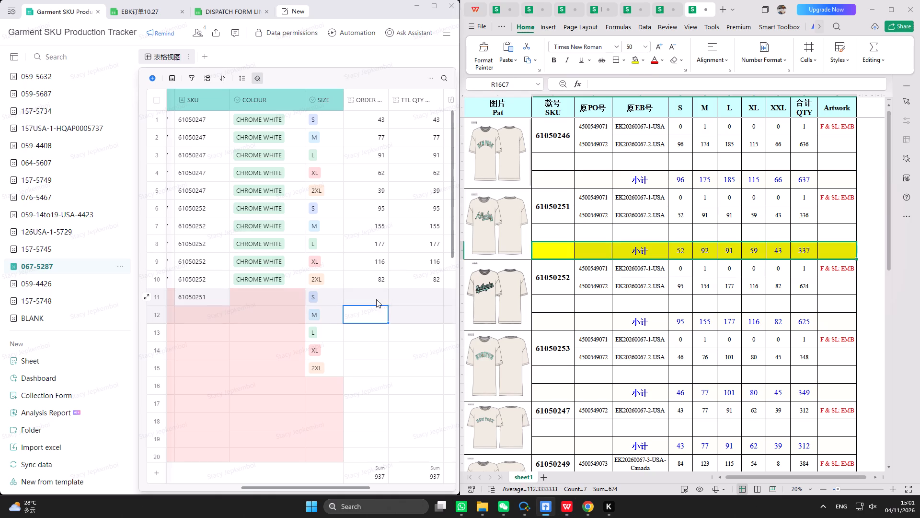
left_click(376, 299)
type("52")
key("Return")
type("92")
key("Return")
type("91")
key("Return")
type("59")
key("Return")
type("43")
key("Return")
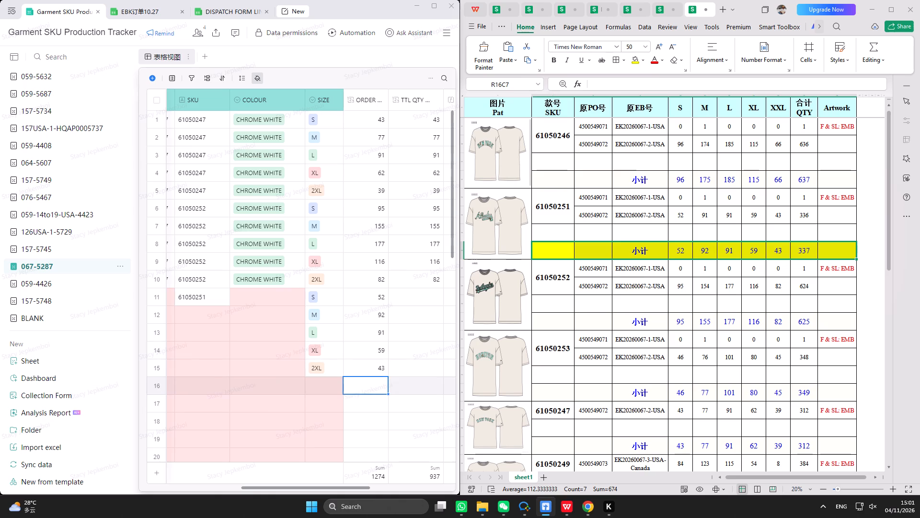
Enter TTL QTY values 52, 92, 91, 59 and 43 for records 11 to 15.
left_click(427, 288)
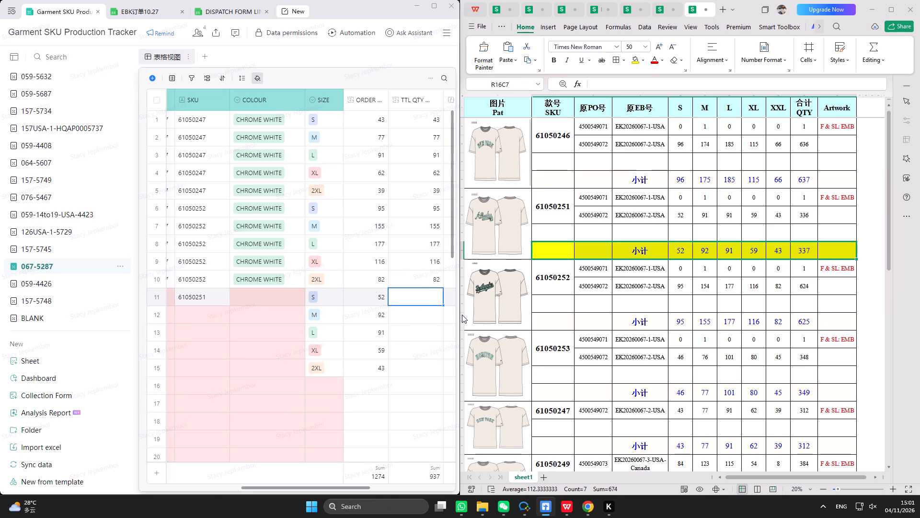
type("52")
key("Return")
type("92")
key("Return")
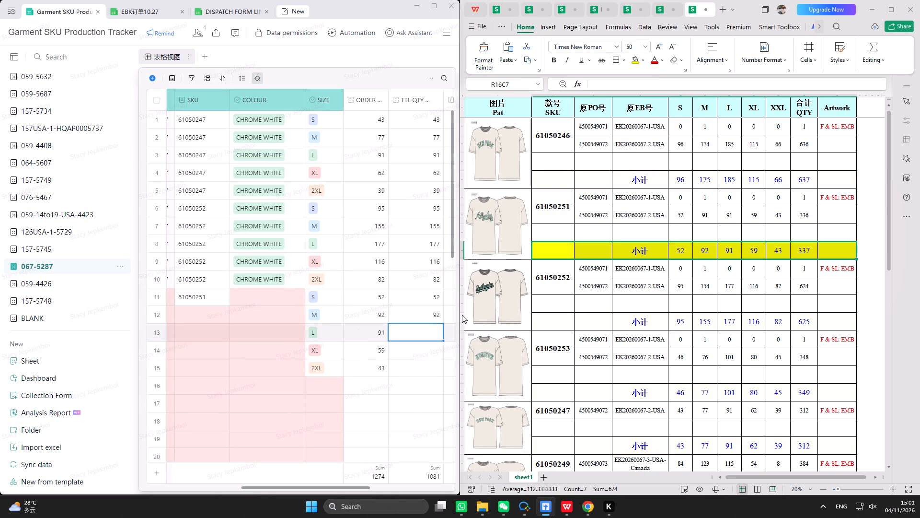
type("91")
key("Return")
type("59")
key("Return")
type("43")
key("Return")
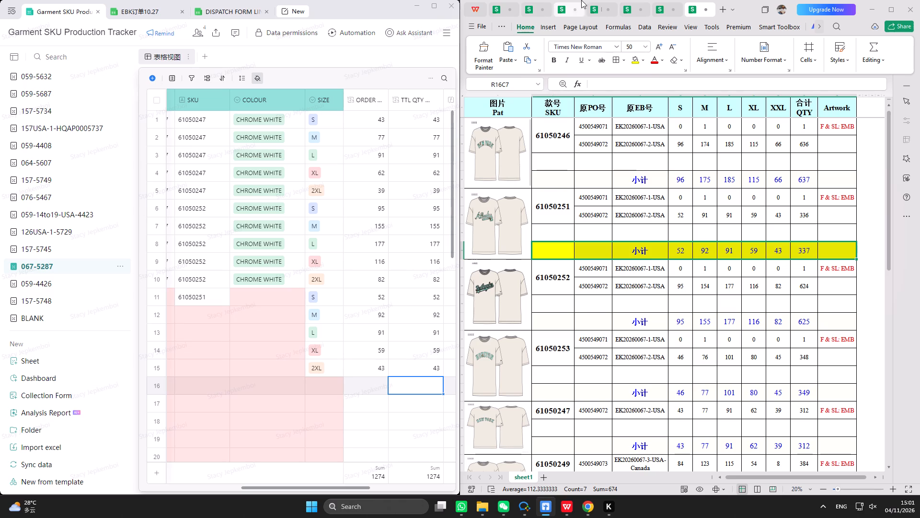
Fill colour CHROME WHITE and SKU 61050251 down through record 15 in the 067-5287 tracker table.
left_click(430, 9)
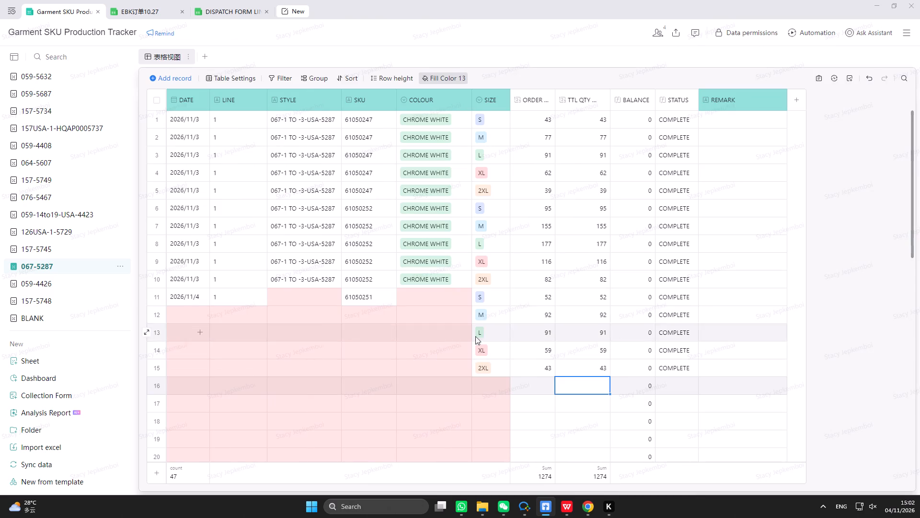
left_click(427, 284)
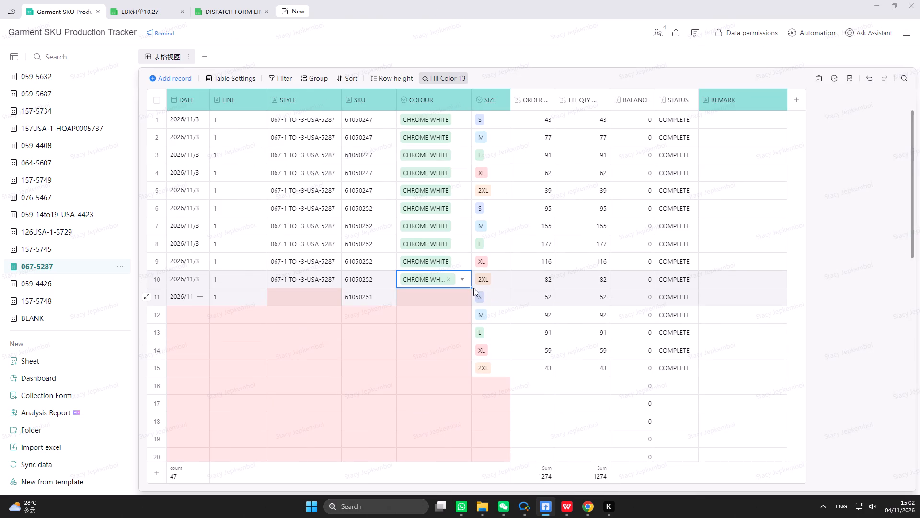
left_click_drag(472, 288, 459, 371)
left_click(364, 294)
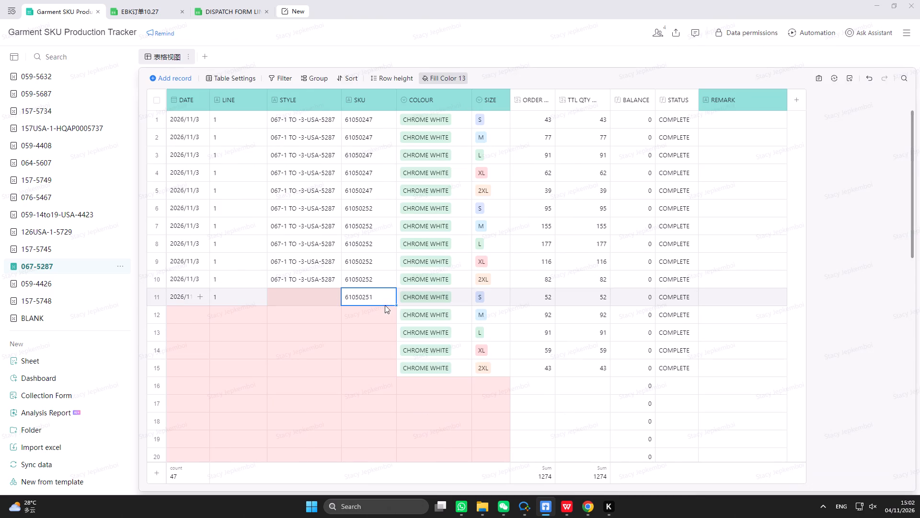
left_click(396, 306)
left_click_drag(397, 306, 393, 364)
Fill style 067-1 TO -3-USA-5287 from record 10 down into records 11 to 15.
left_click(313, 278)
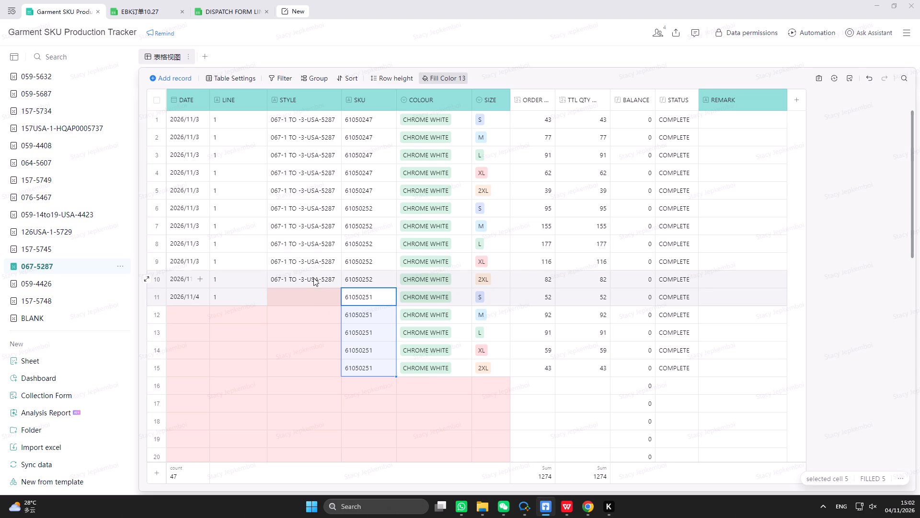
left_click_drag(341, 287, 333, 362)
Copy line 1 and date 2026/11/4 from record 11 down into records 12 to 15.
left_click(244, 294)
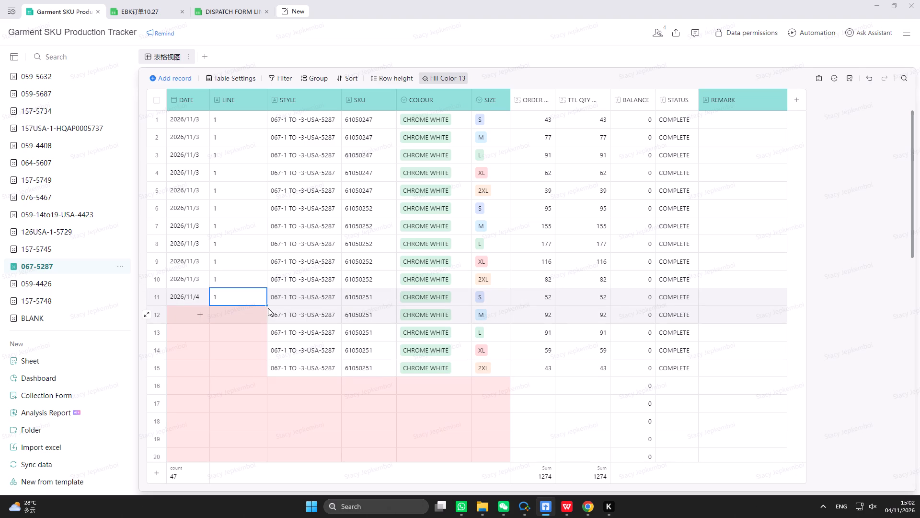
left_click_drag(266, 306, 259, 366)
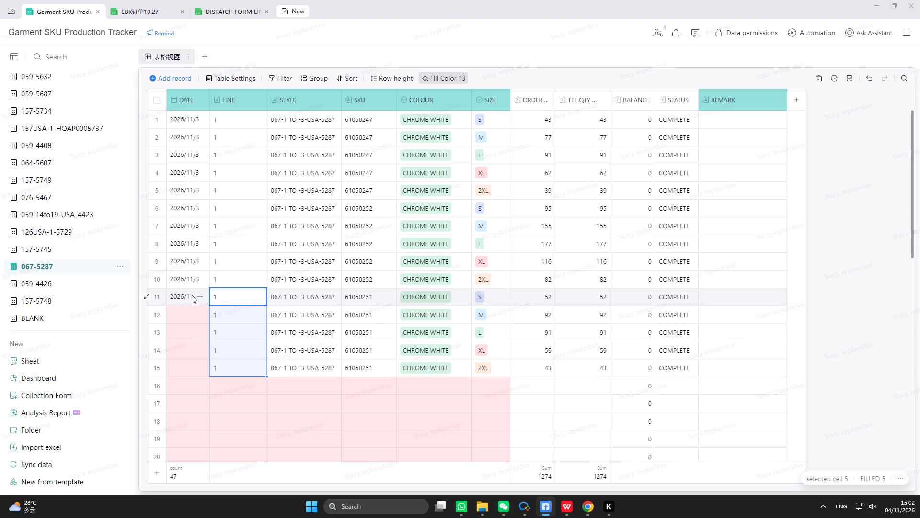
left_click(189, 297)
left_click_drag(211, 306, 201, 366)
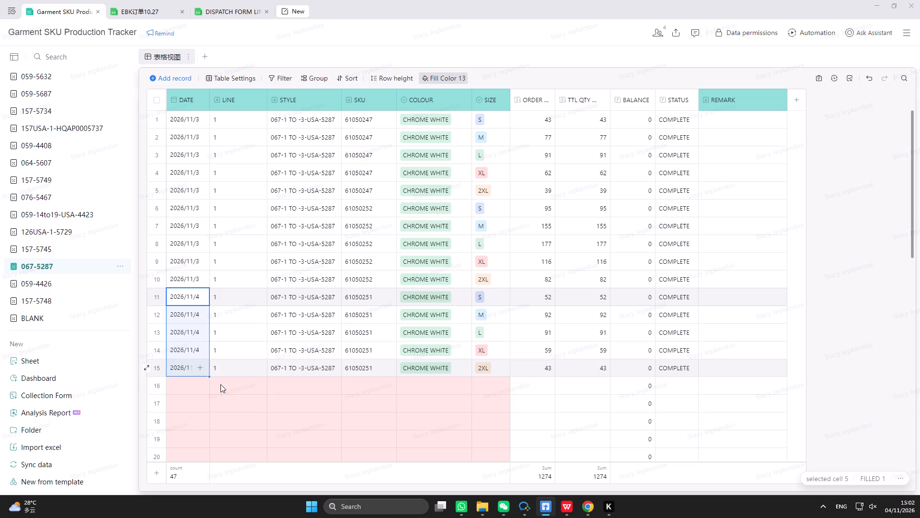
left_click(317, 428)
scroll(295, 330, "up", 7)
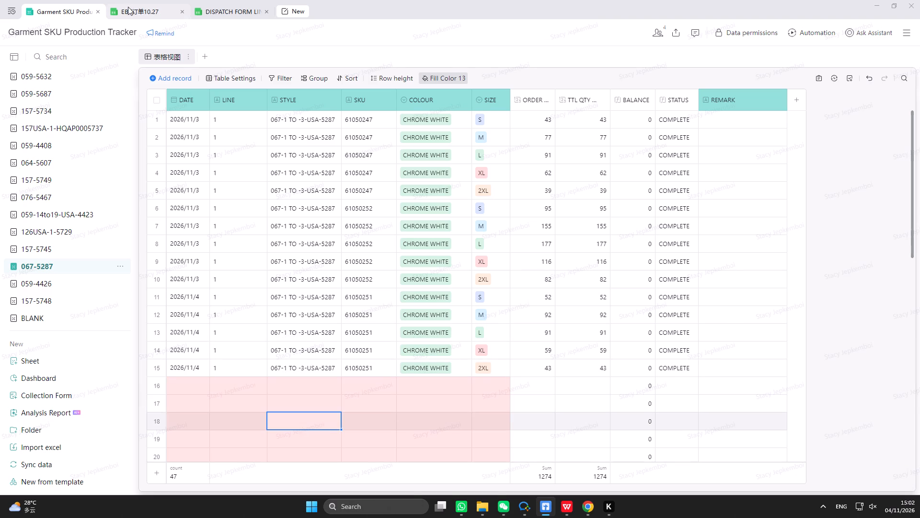
Reset the EB PO column filter in the planning (11.04) sheet of EBK订单10.27.
left_click(128, 7)
scroll(366, 276, "up", 8)
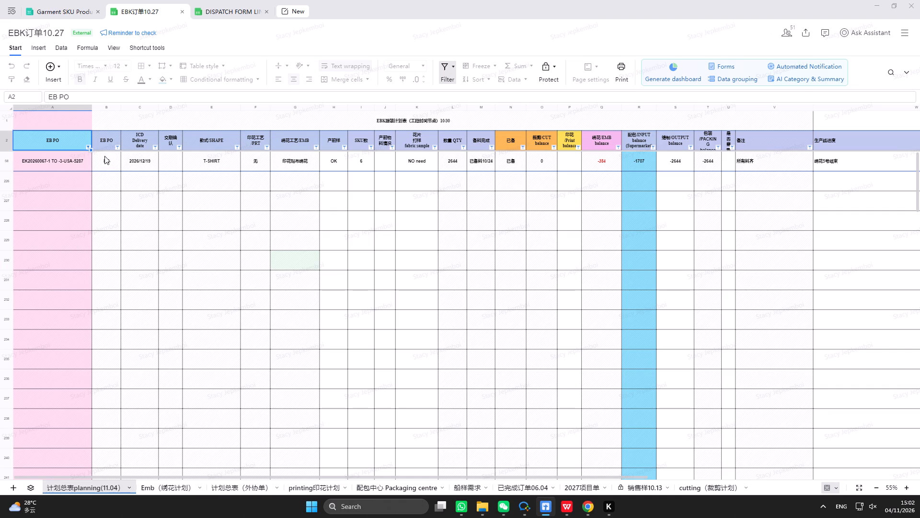
left_click(89, 147)
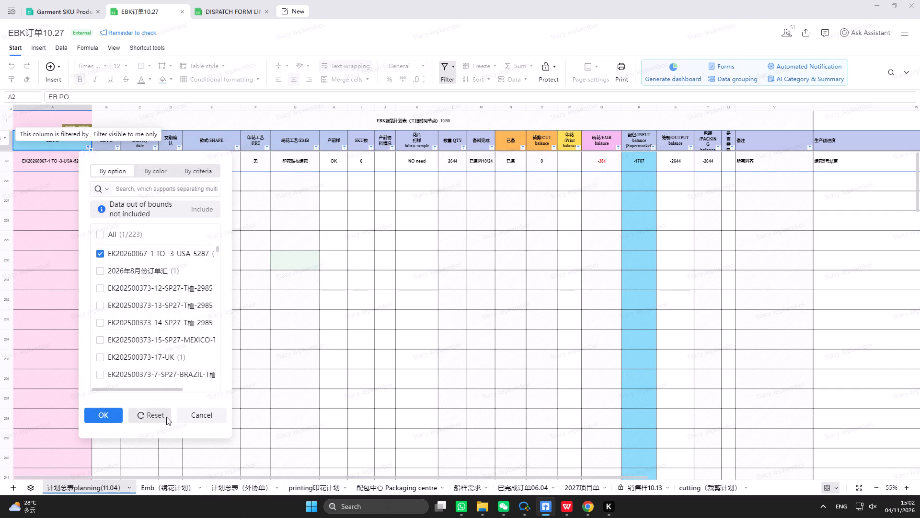
left_click(161, 416)
scroll(254, 291, "up", 15)
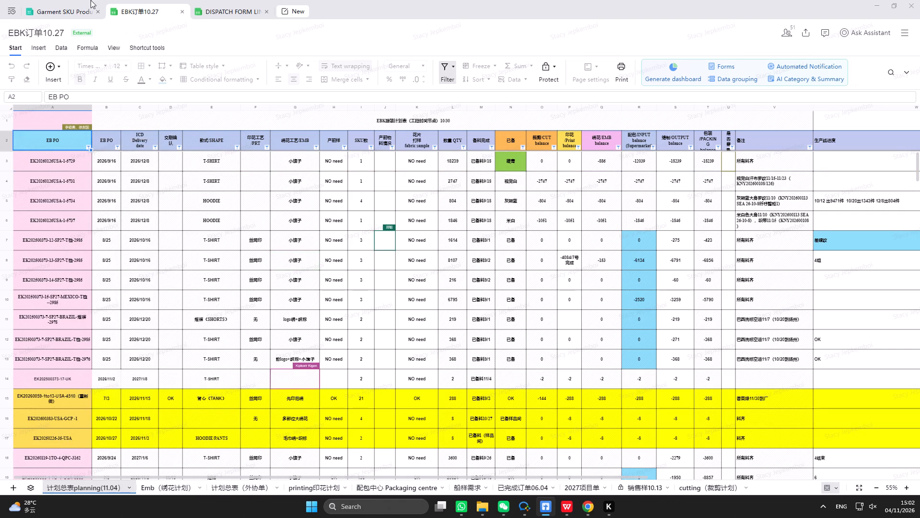
In the 11.4 dispatch form, merge group 9's two rows separately in the serial number, group and targets columns.
left_click(228, 11)
left_click(683, 392)
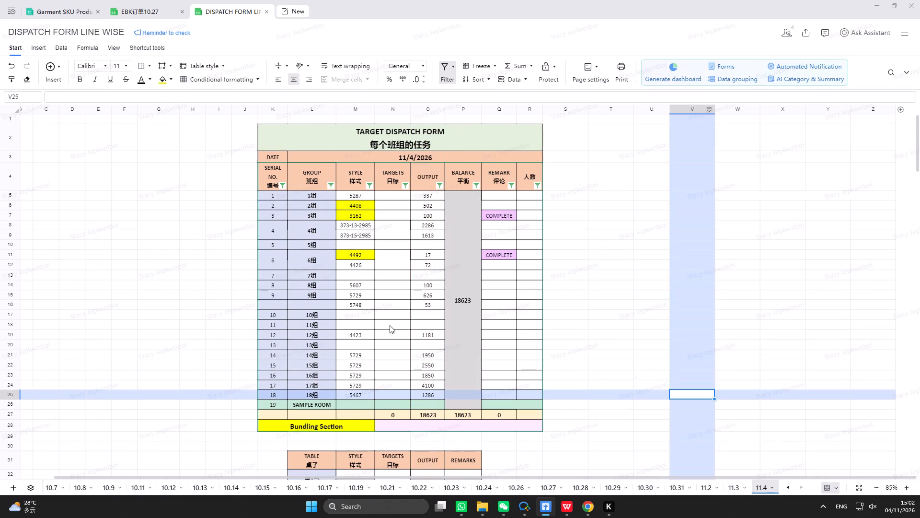
scroll(390, 325, "up", 7)
left_click_drag(276, 293, 277, 299)
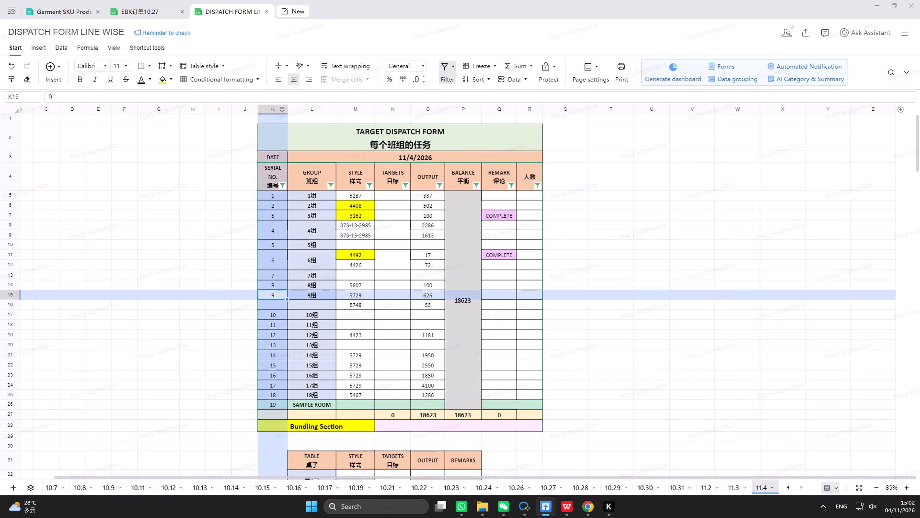
left_click(276, 311)
left_click_drag(273, 294, 275, 302)
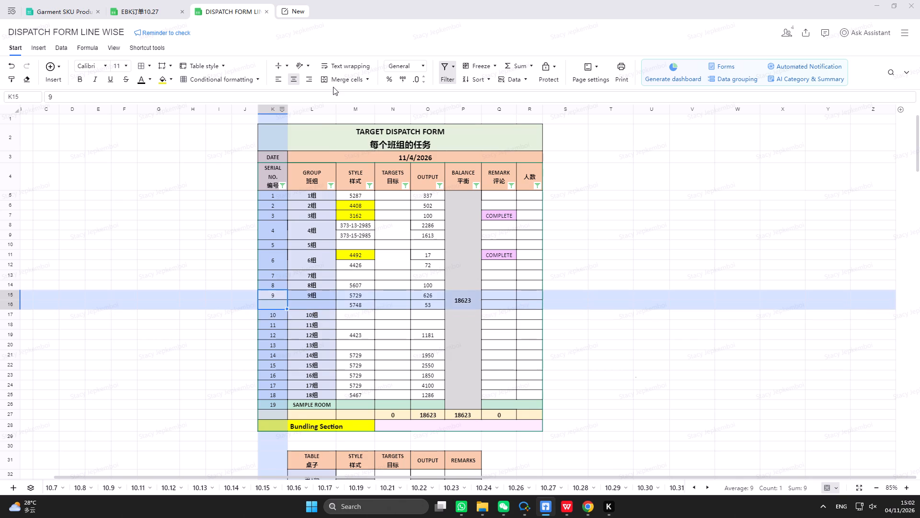
left_click(343, 81)
left_click_drag(327, 296, 327, 303)
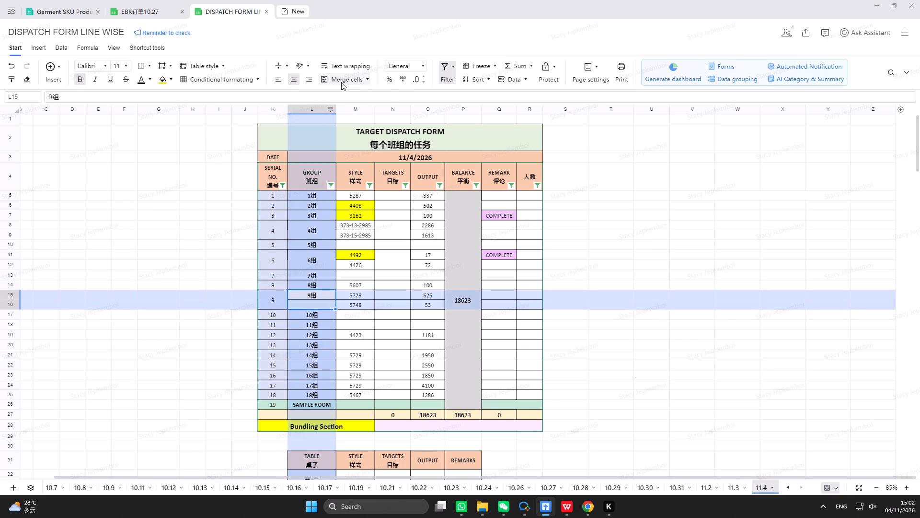
left_click(341, 82)
left_click_drag(390, 295, 392, 301)
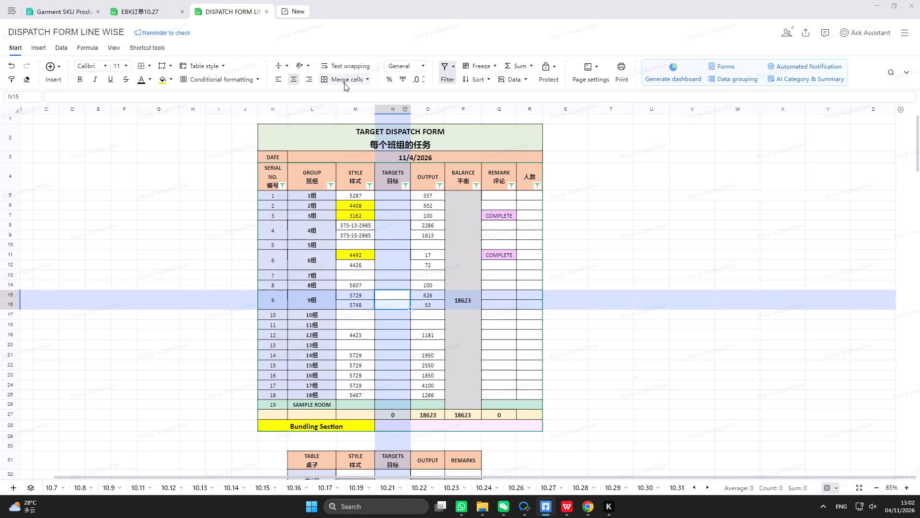
left_click(344, 82)
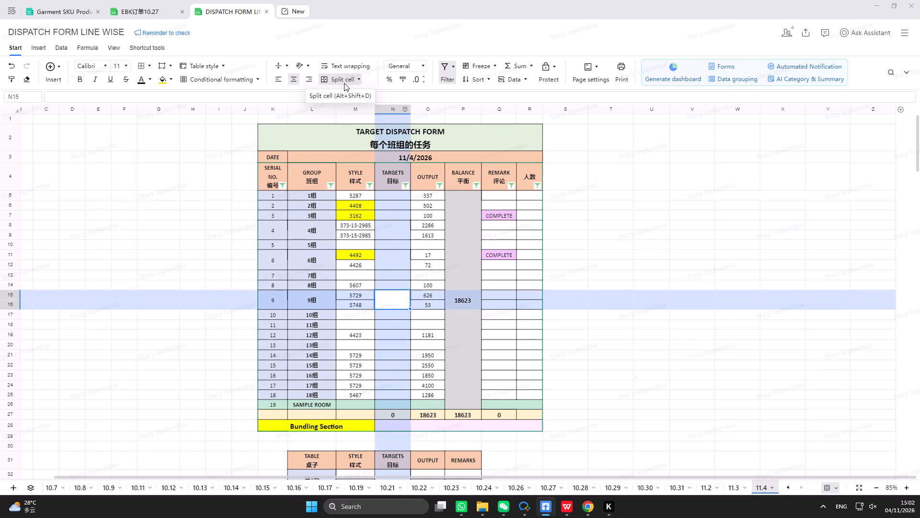
left_click(685, 375)
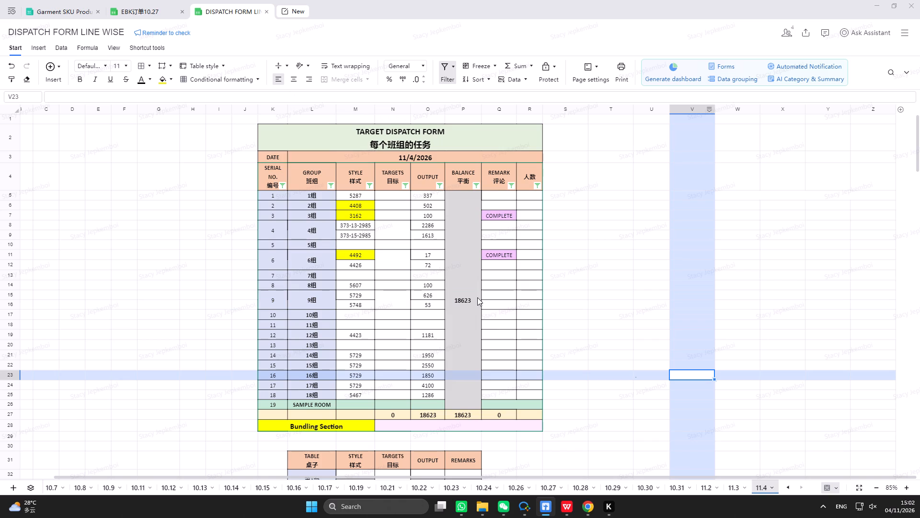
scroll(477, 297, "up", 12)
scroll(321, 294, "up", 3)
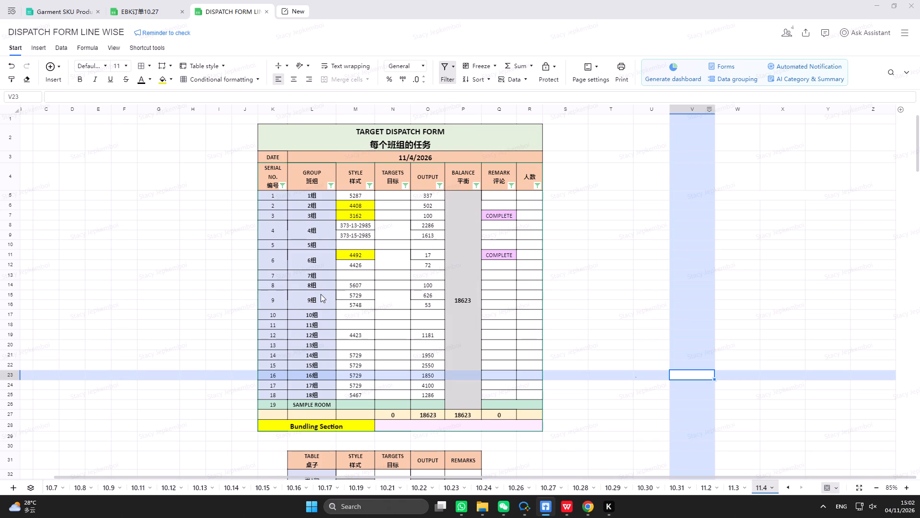
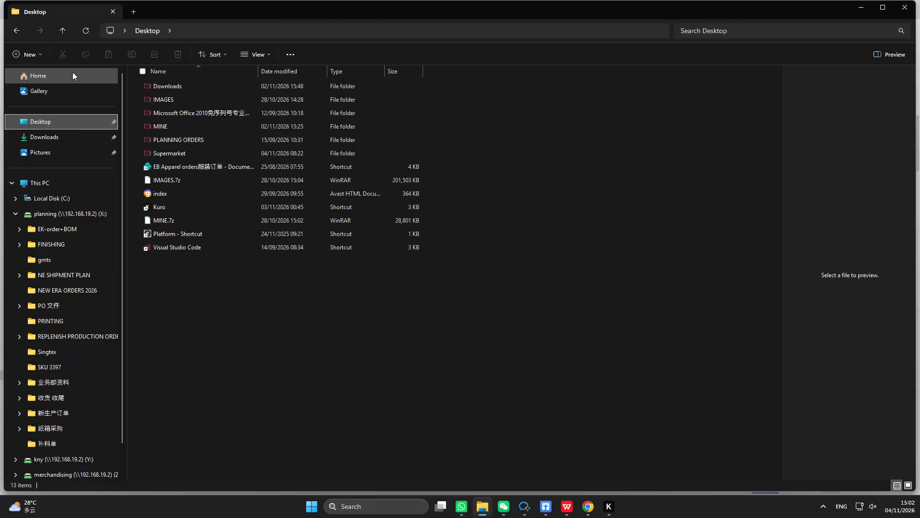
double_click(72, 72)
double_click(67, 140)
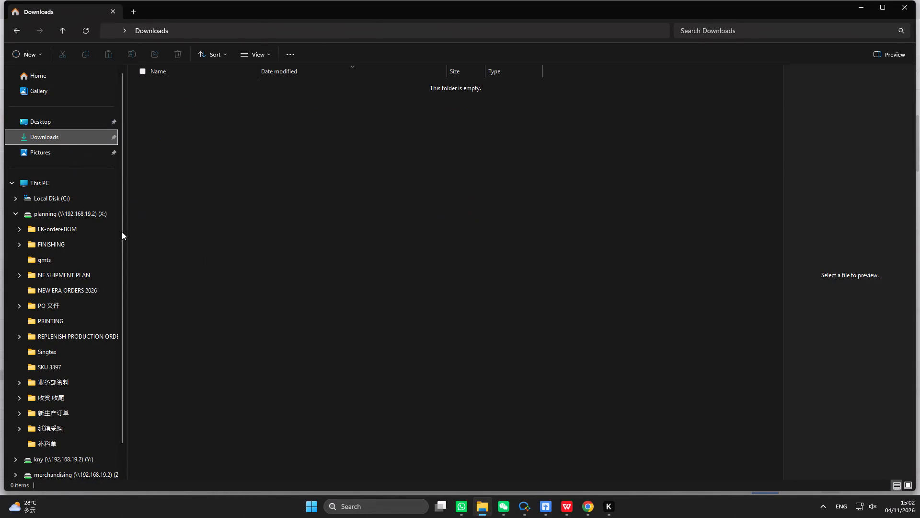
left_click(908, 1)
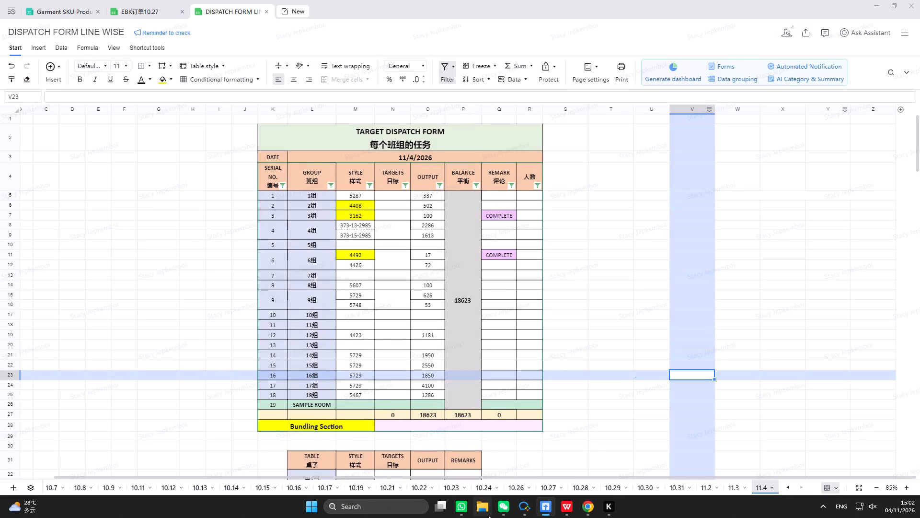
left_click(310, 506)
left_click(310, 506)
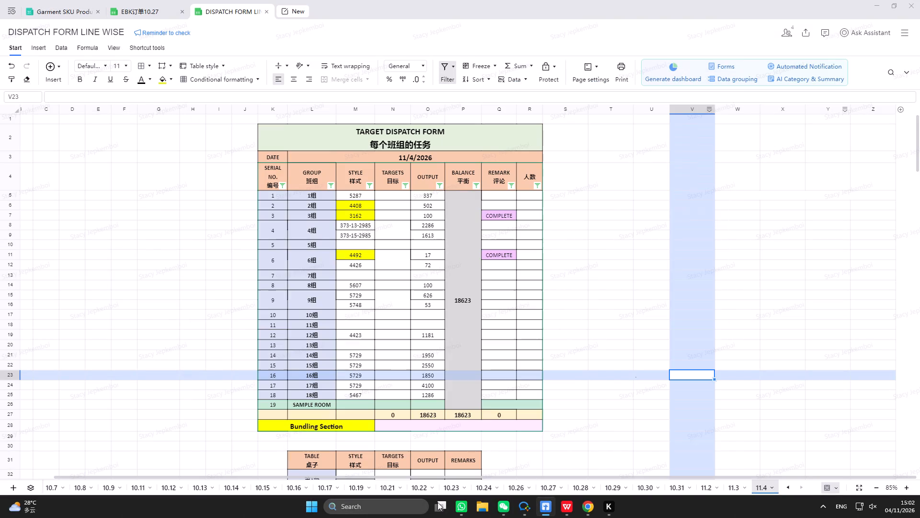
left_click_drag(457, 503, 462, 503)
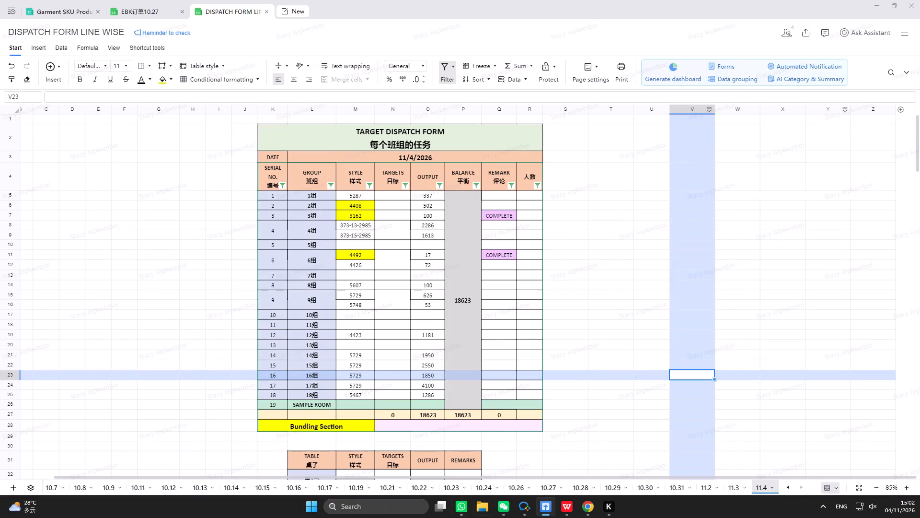
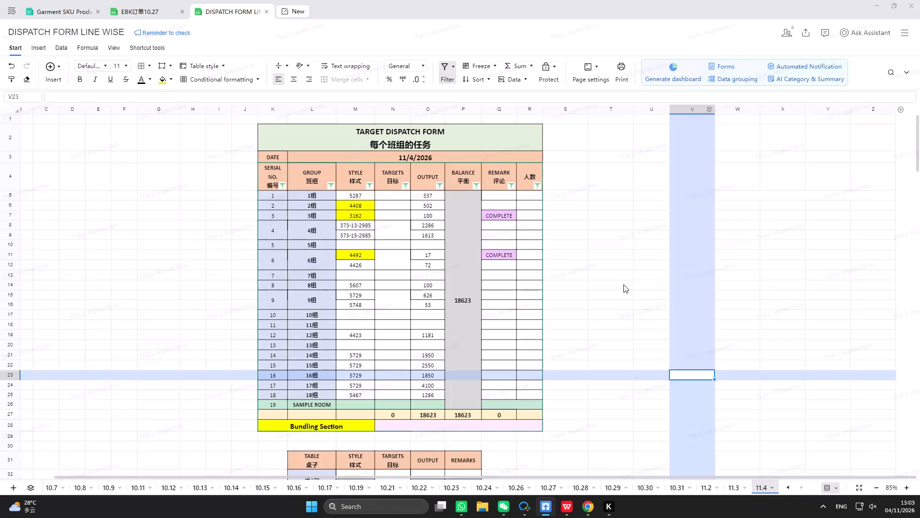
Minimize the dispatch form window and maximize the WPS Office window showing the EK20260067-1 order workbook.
left_click(880, 4)
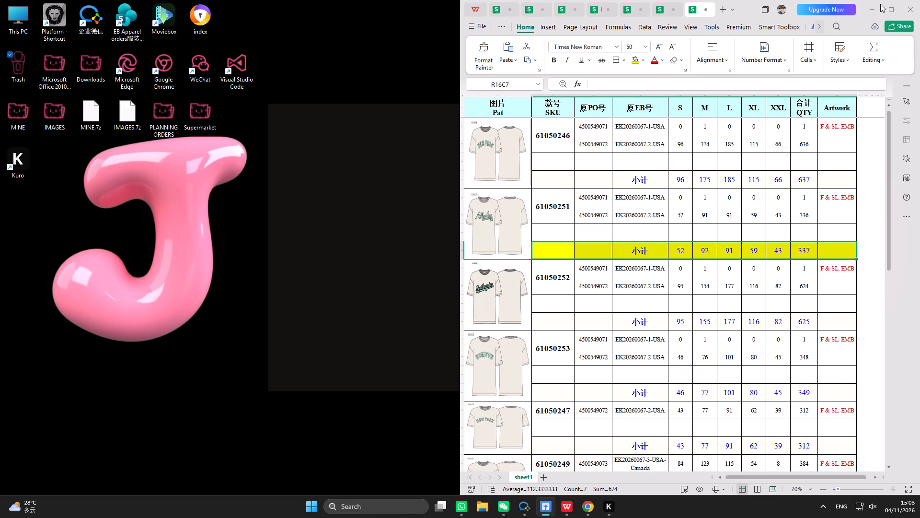
left_click(888, 15)
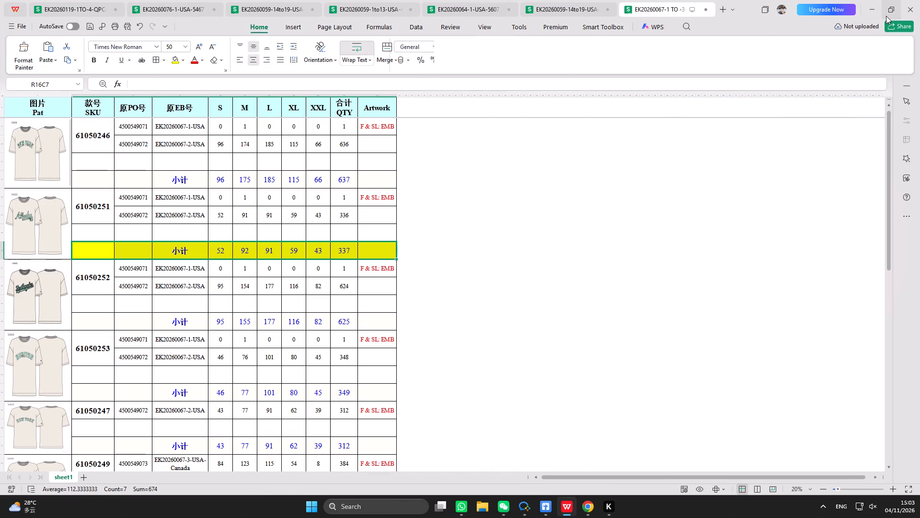
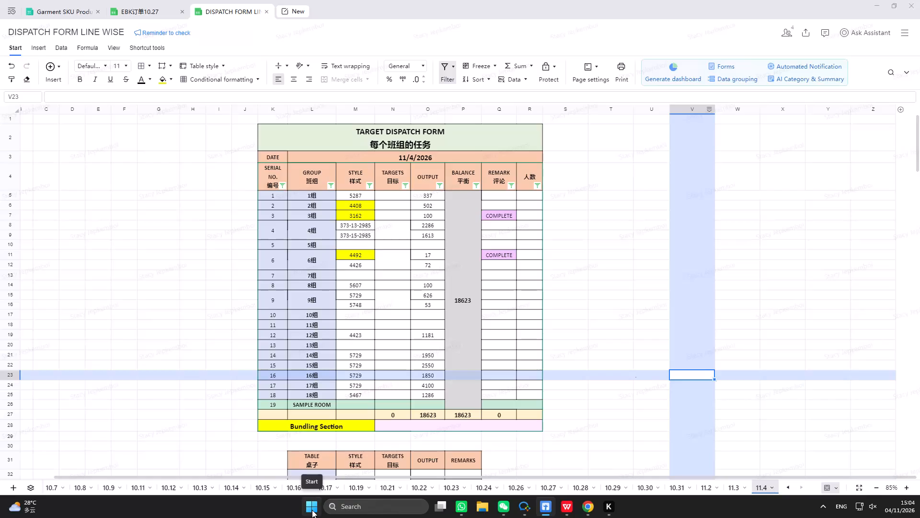
Bring up the Windows power options for locking, sleeping, shutting down or restarting the computer.
left_click(312, 510)
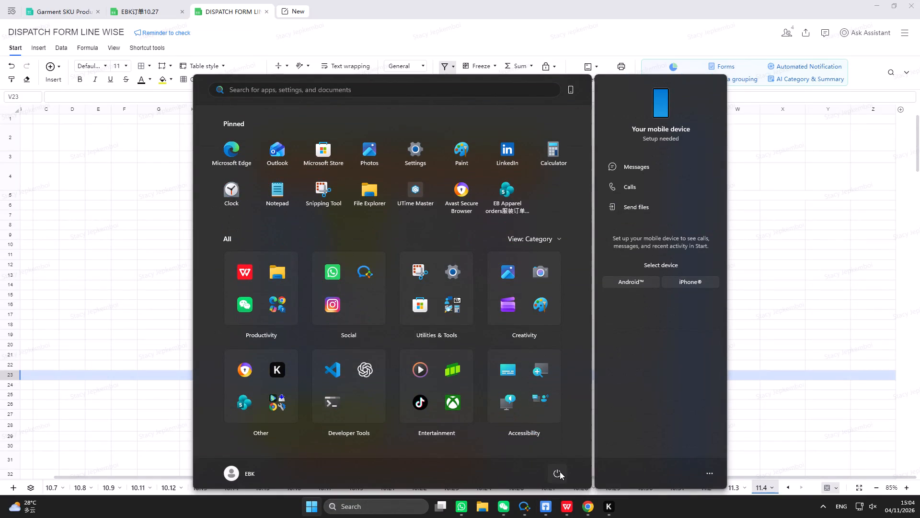
left_click(560, 471)
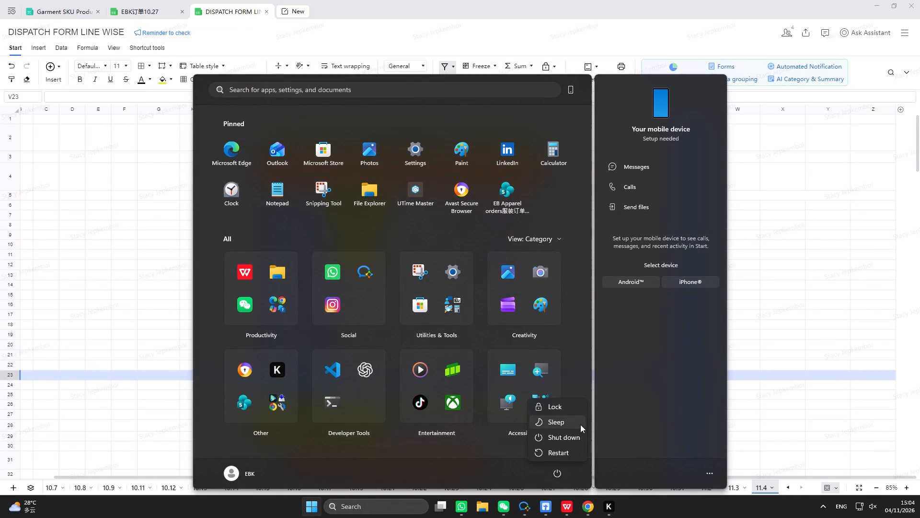
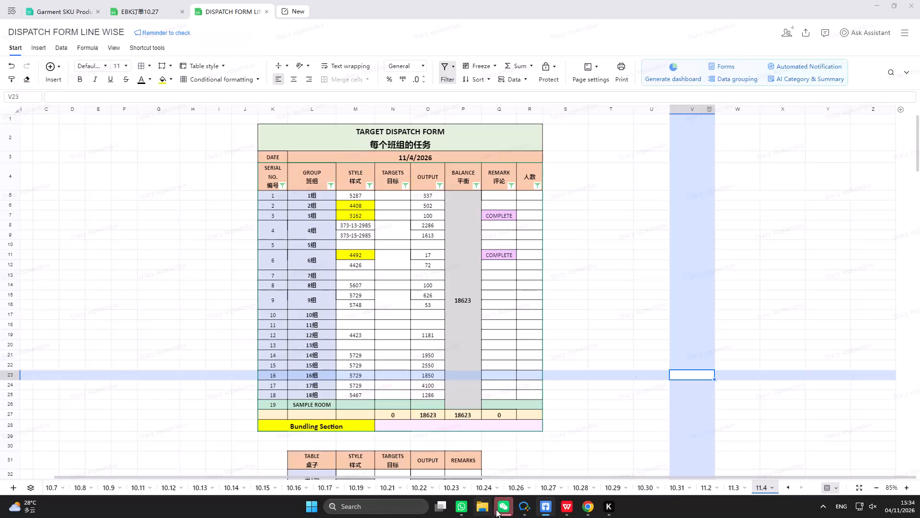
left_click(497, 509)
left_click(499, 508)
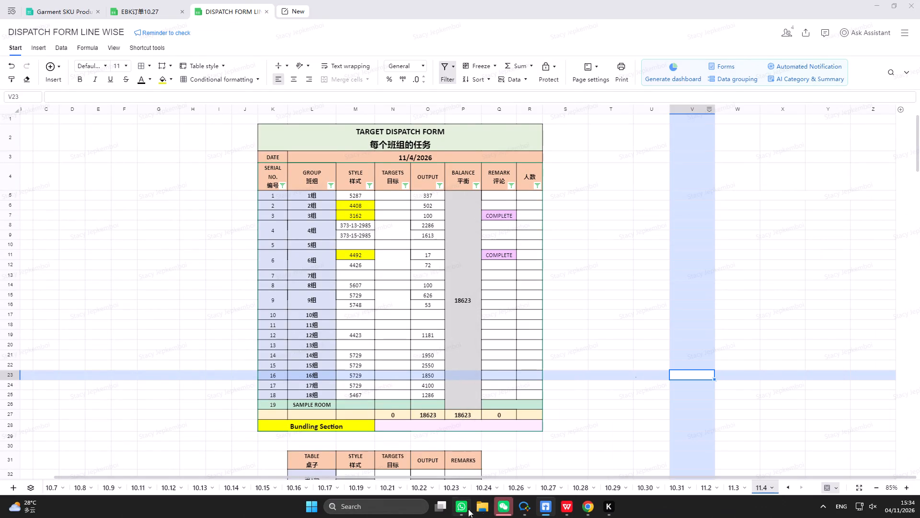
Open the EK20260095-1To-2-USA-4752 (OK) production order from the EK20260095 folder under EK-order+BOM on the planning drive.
left_click(478, 508)
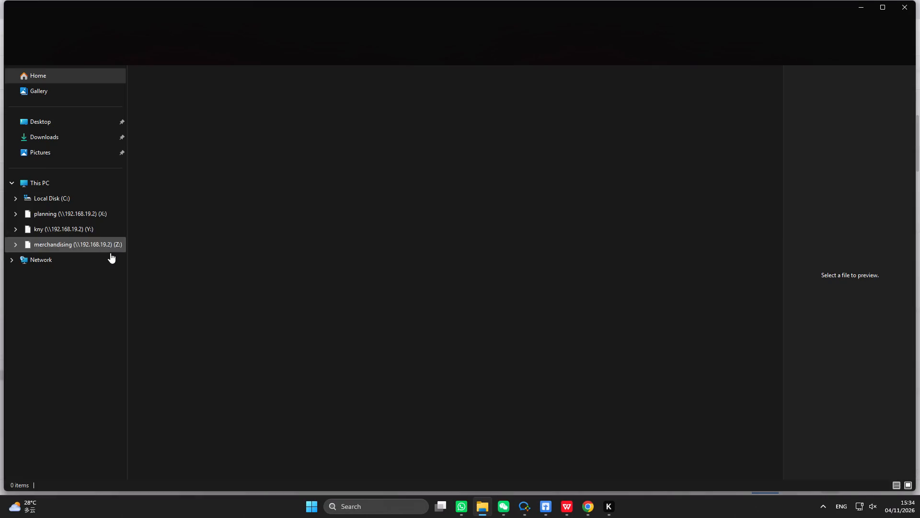
double_click(46, 209)
double_click(178, 89)
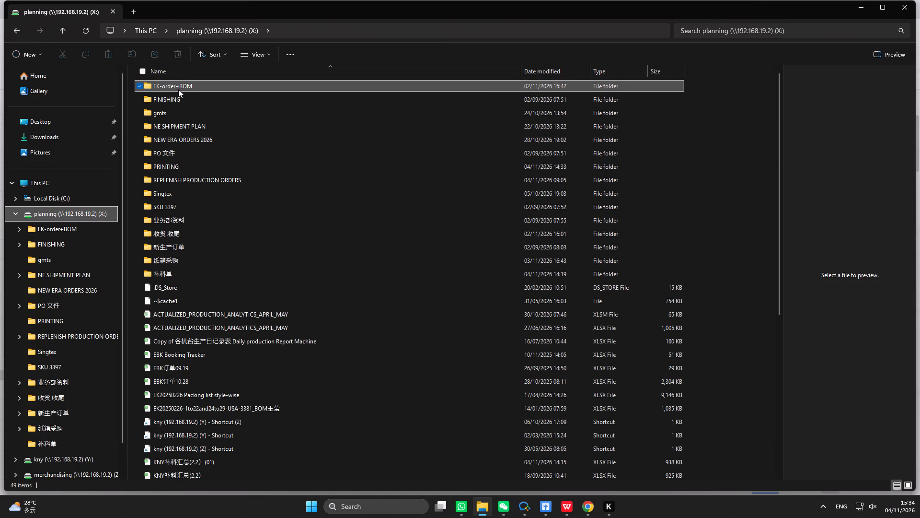
scroll(191, 278, "down", 20)
scroll(191, 278, "down", 4)
scroll(206, 474, "up", 1)
scroll(206, 472, "down", 10)
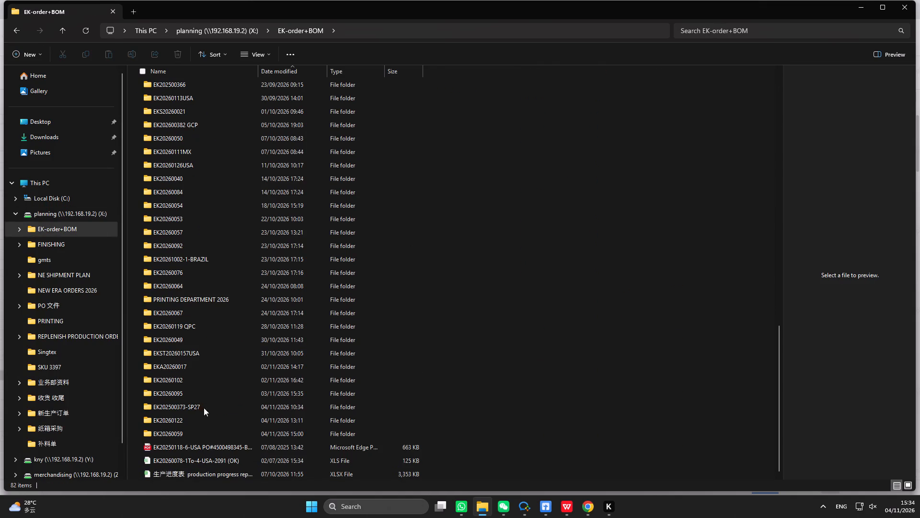
double_click(207, 391)
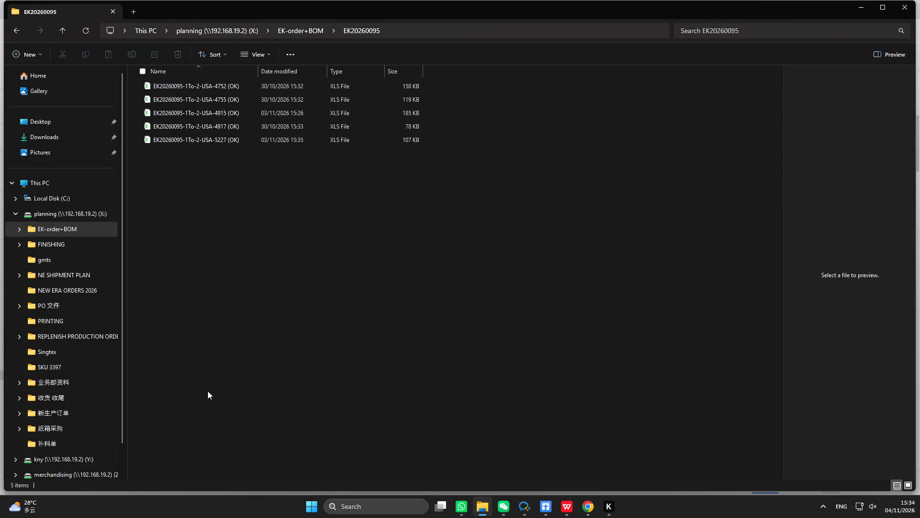
double_click(211, 83)
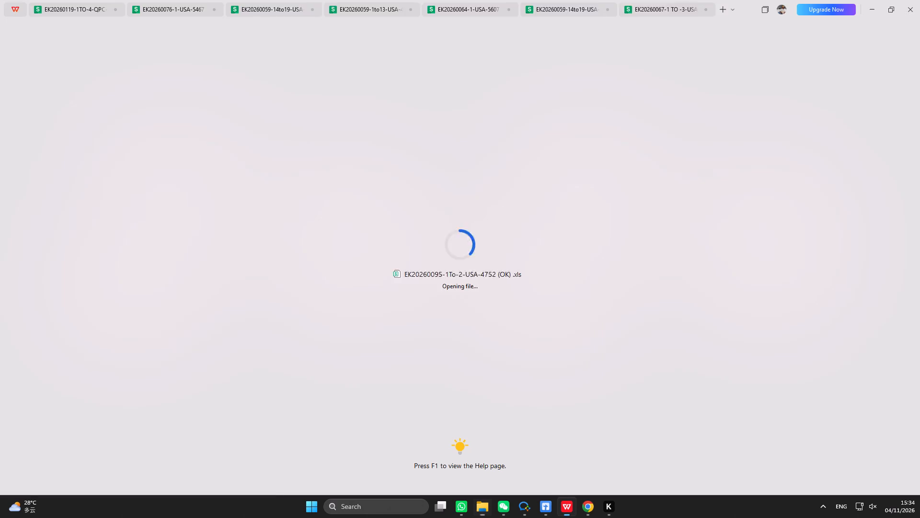
Print three copies of the style 4752 production order, and close the order file and its folder window.
left_click(127, 28)
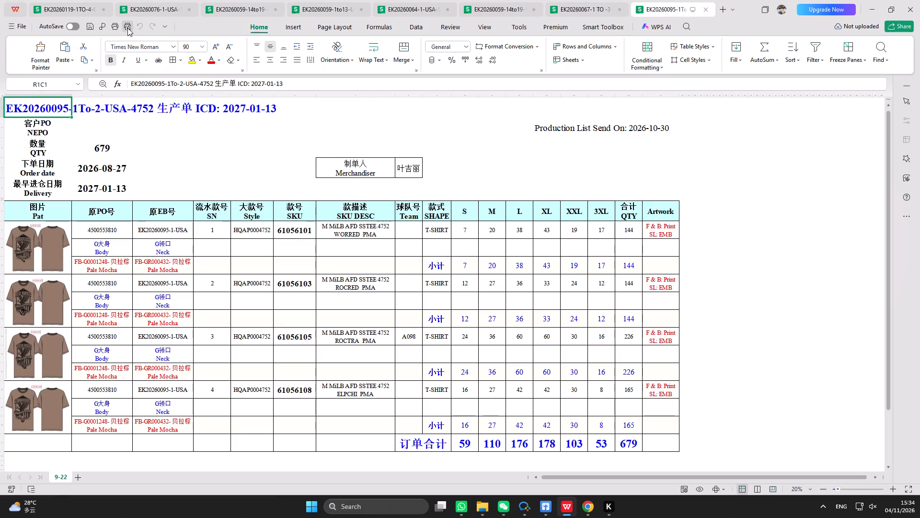
double_click(818, 66)
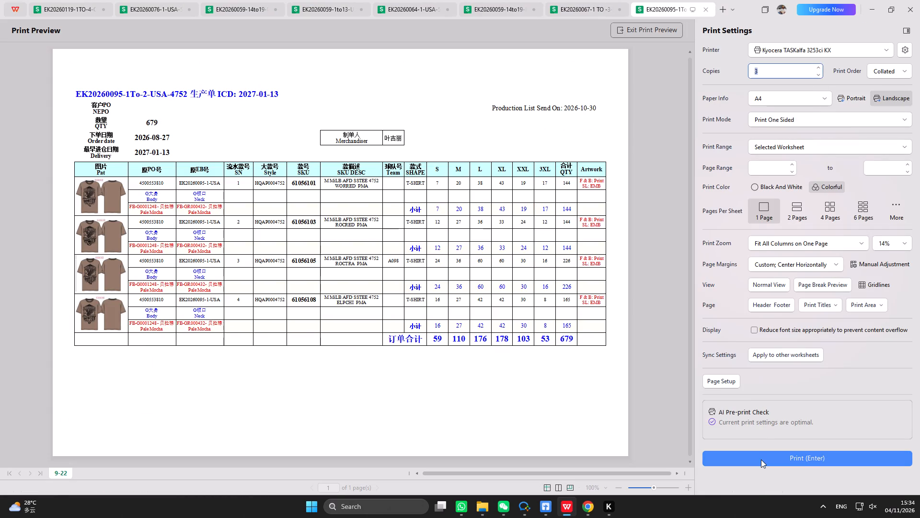
left_click(761, 459)
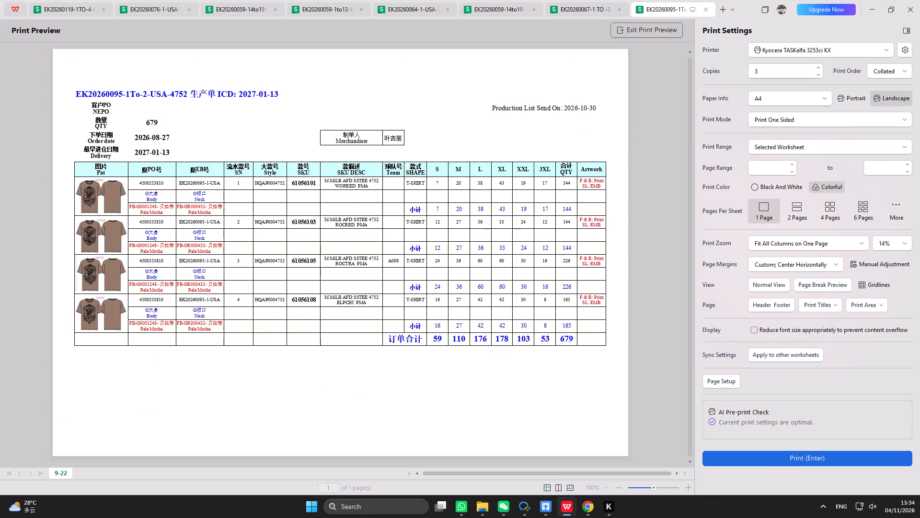
left_click(706, 12)
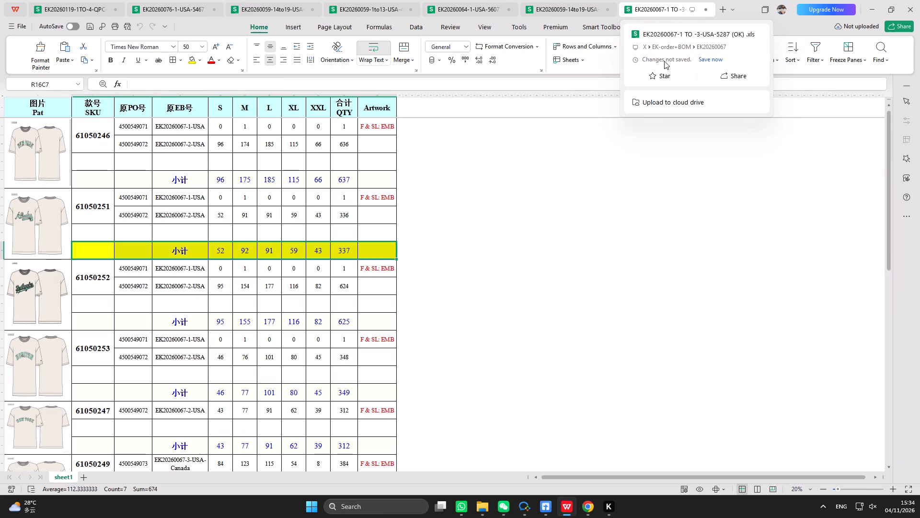
left_click(872, 8)
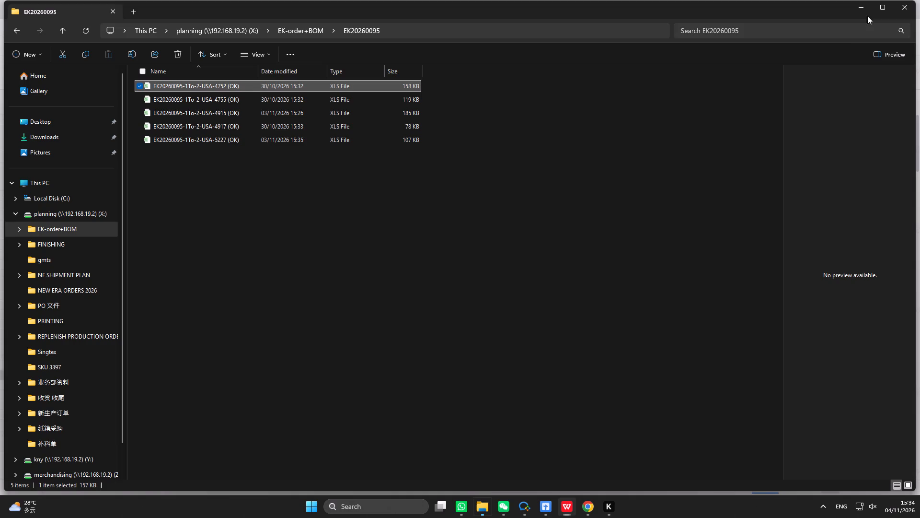
left_click(904, 9)
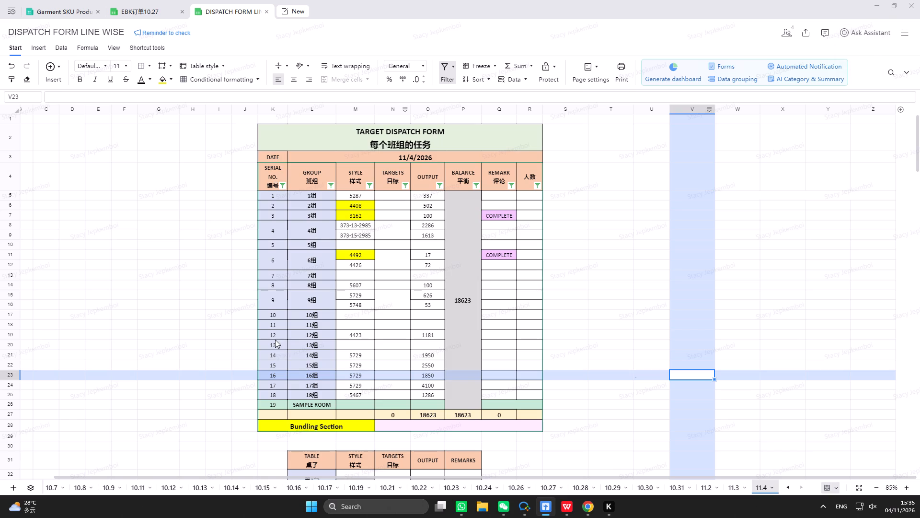
Add +144+144 to the output formula of group 12组, style 4423, in the 11.4 dispatch form.
left_click(456, 341)
left_click(432, 334)
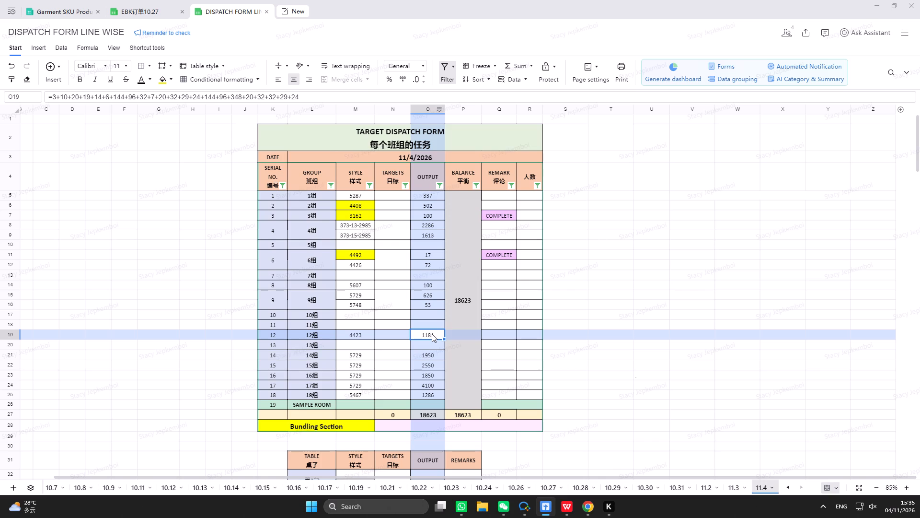
left_click(310, 94)
type("+144")
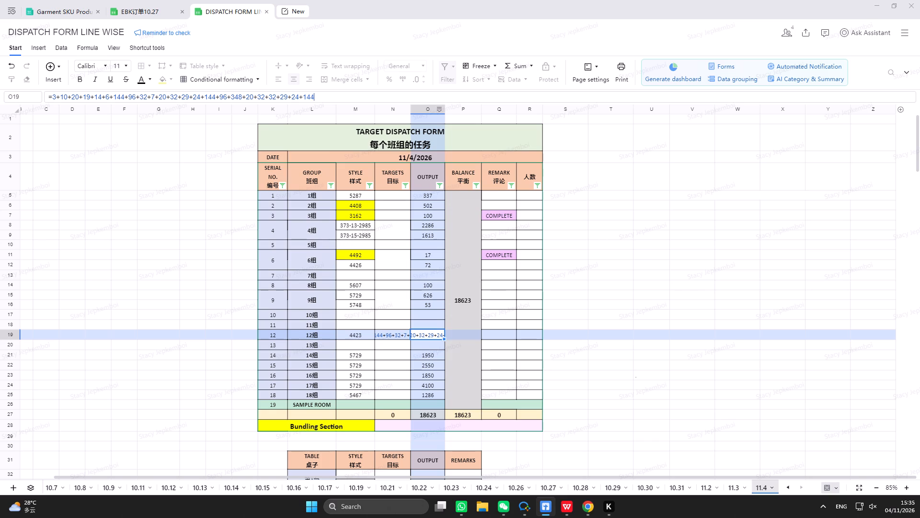
type("+144")
key("Return")
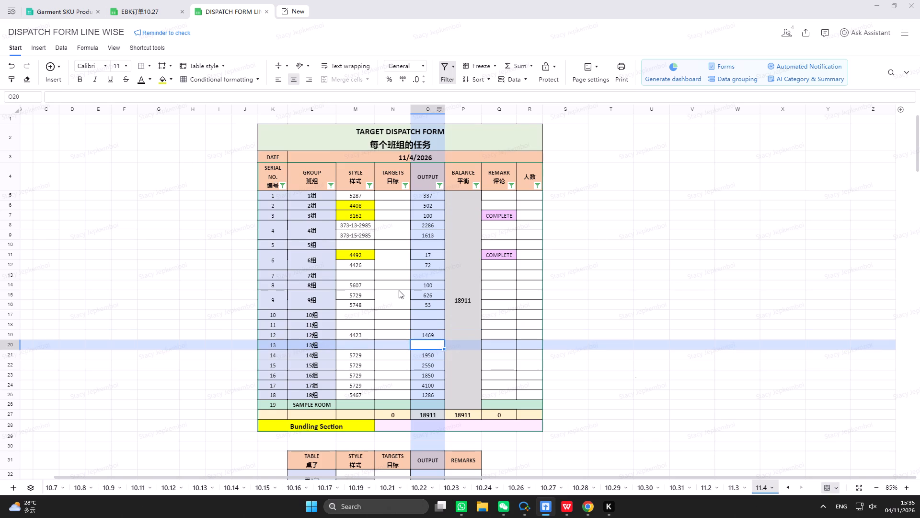
Insert one blank record below the last record of the 059-14to19-USA-4423 table in the Garment SKU Production Tracker.
left_click(77, 13)
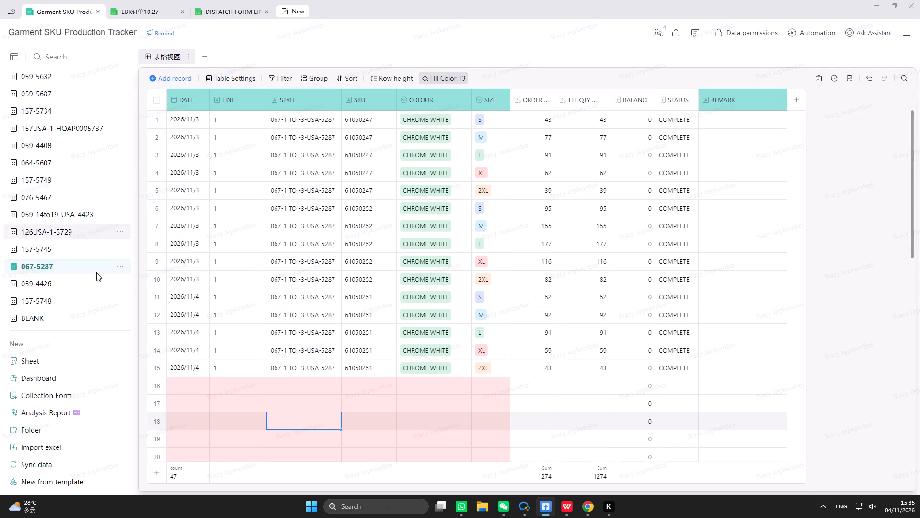
left_click(73, 216)
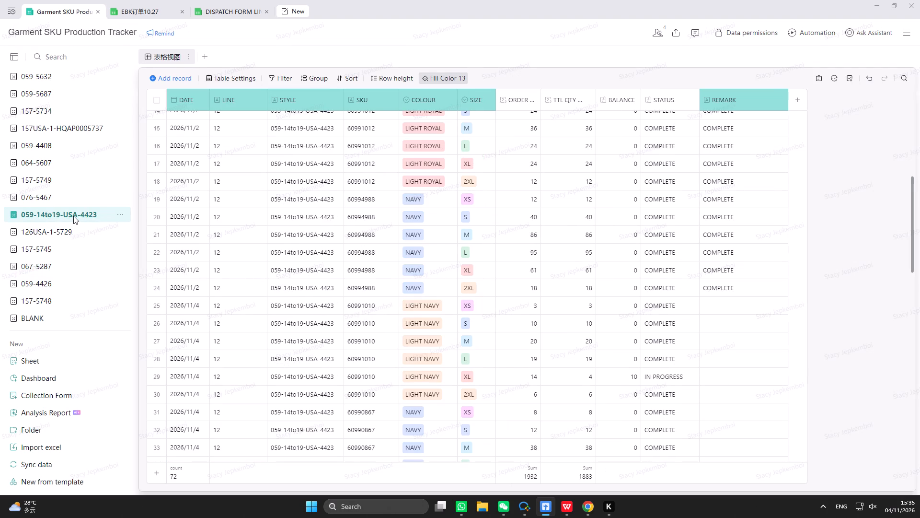
scroll(396, 309, "down", 8)
scroll(385, 362, "down", 7)
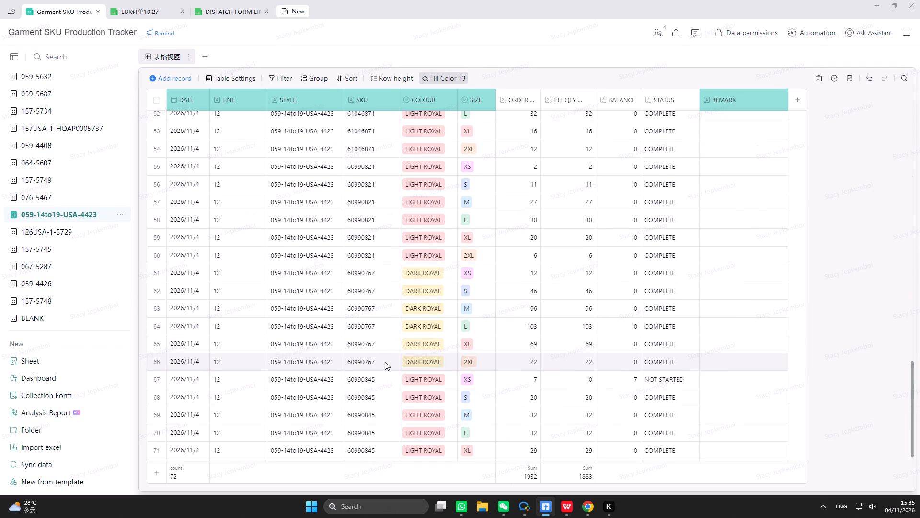
scroll(385, 362, "down", 19)
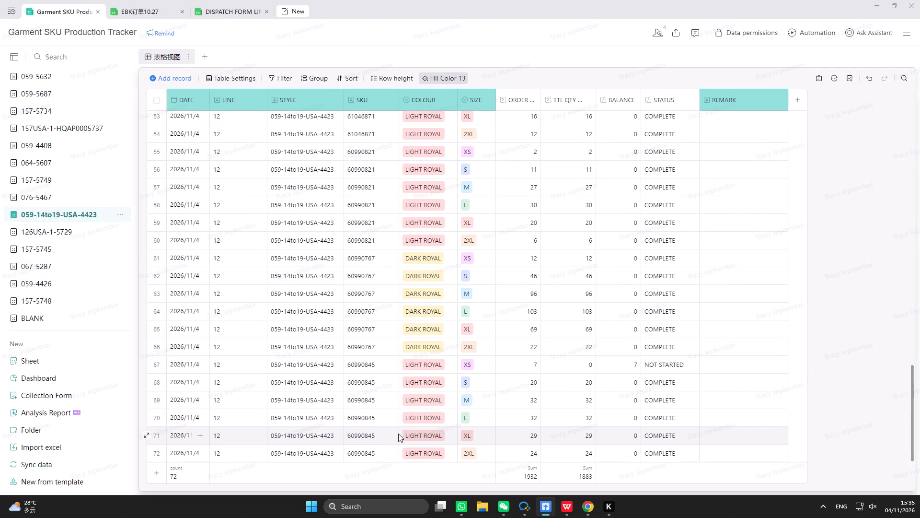
scroll(398, 434, "up", 6)
scroll(398, 434, "up", 18)
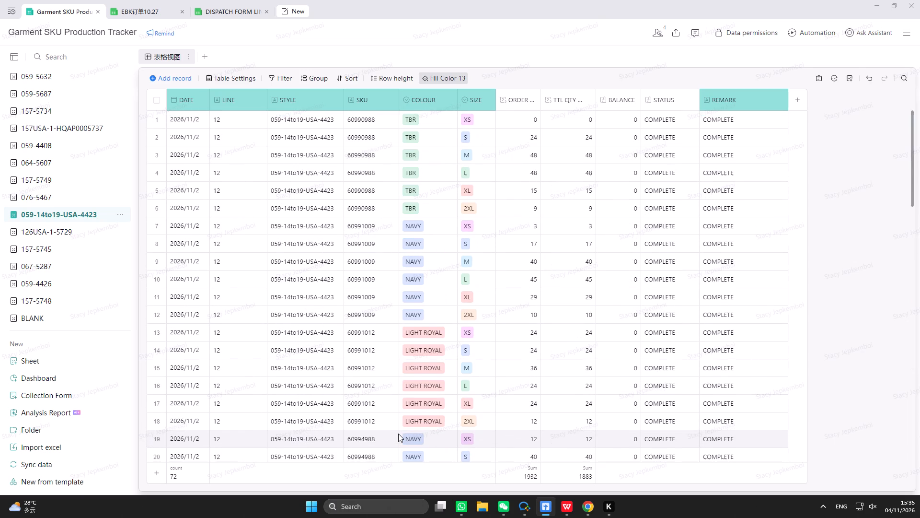
scroll(387, 387, "up", 12)
scroll(385, 386, "down", 20)
scroll(385, 386, "down", 15)
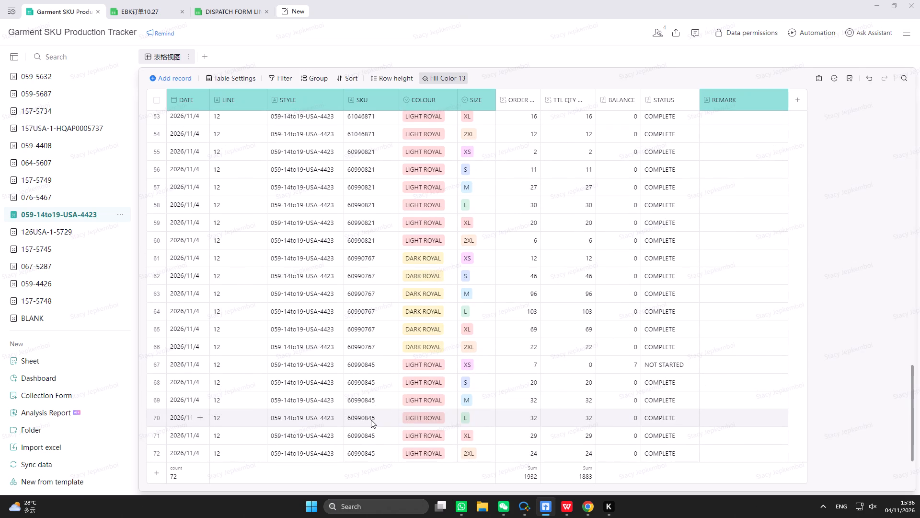
left_click(177, 456)
right_click(177, 456)
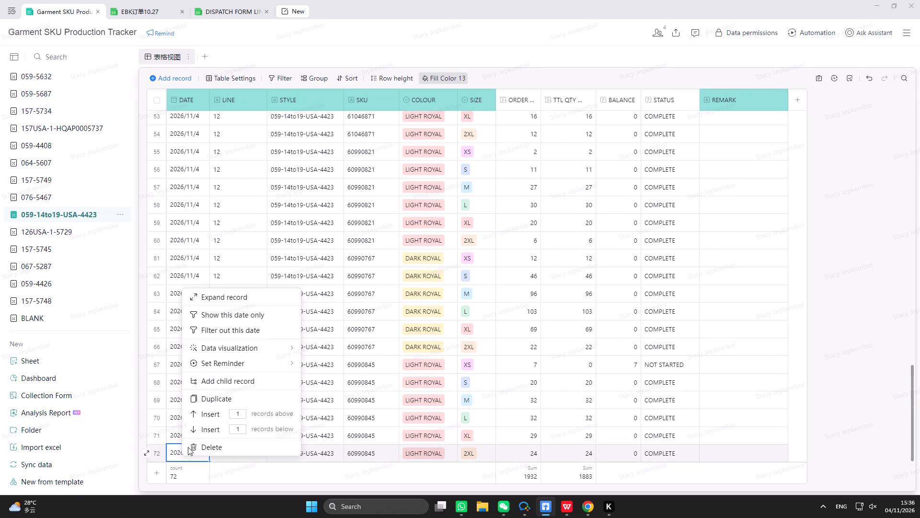
left_click(214, 431)
scroll(214, 431, "down", 3)
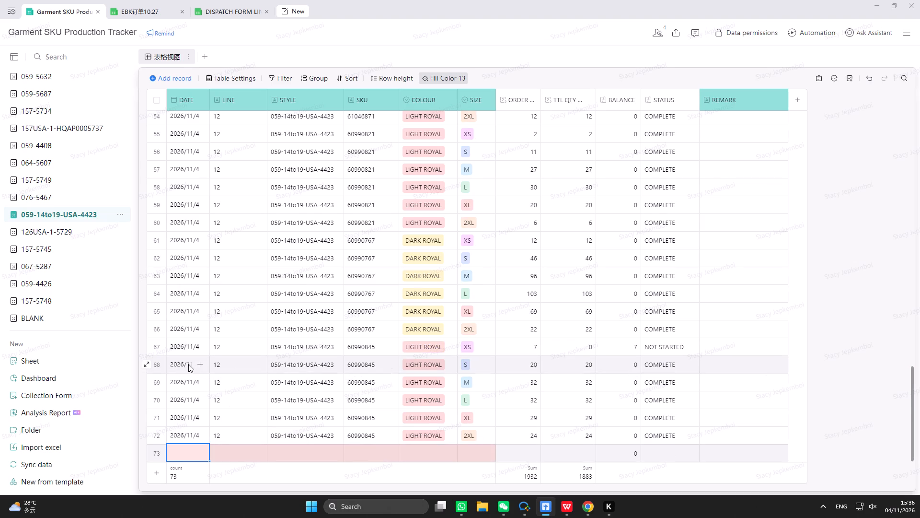
Duplicate the six LIGHT ROYAL size records of SKU 60990845 (XS to 2XL) by copying them into the new blank record onward.
left_click_drag(190, 346, 284, 436)
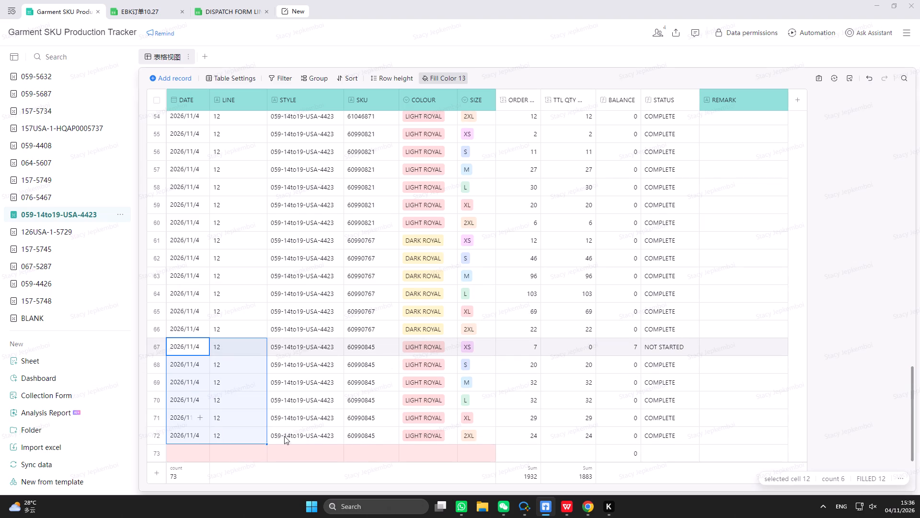
left_click_drag(284, 436, 721, 429)
key("ctrl+c")
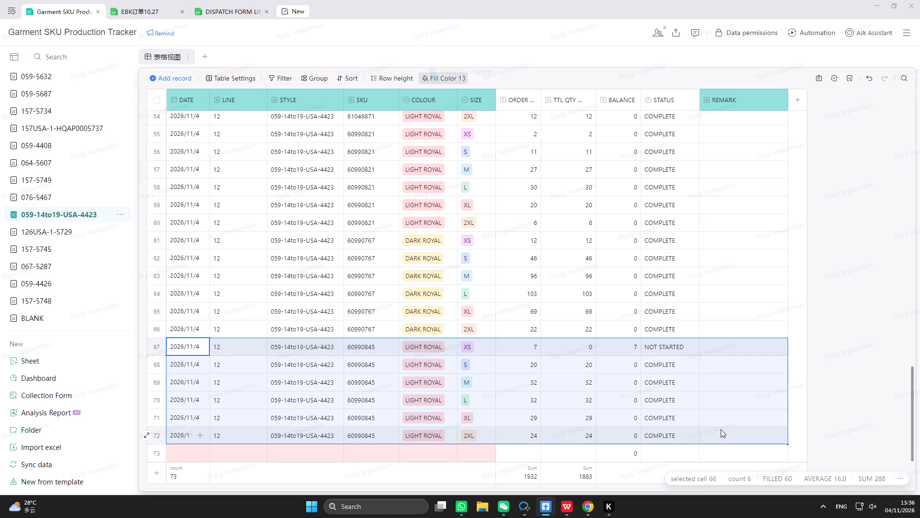
left_click(178, 453)
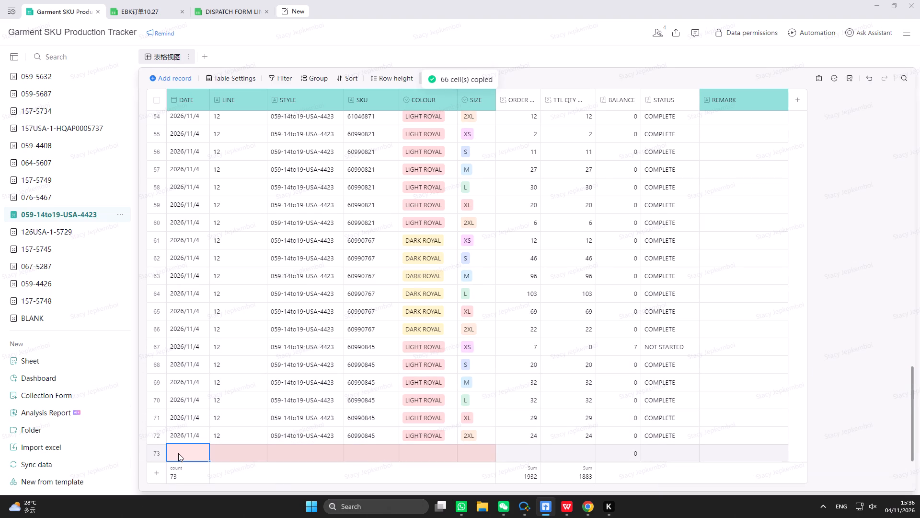
key("ctrl+v")
scroll(271, 294, "down", 8)
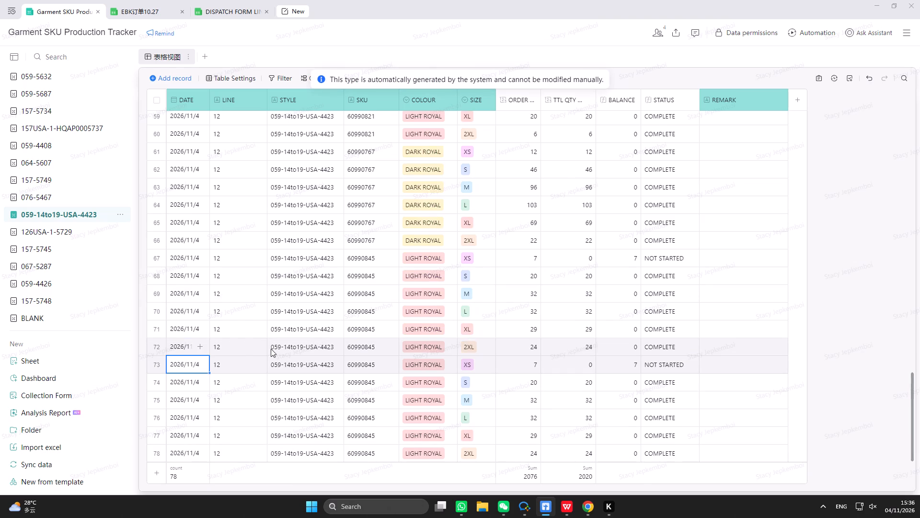
left_click(239, 362)
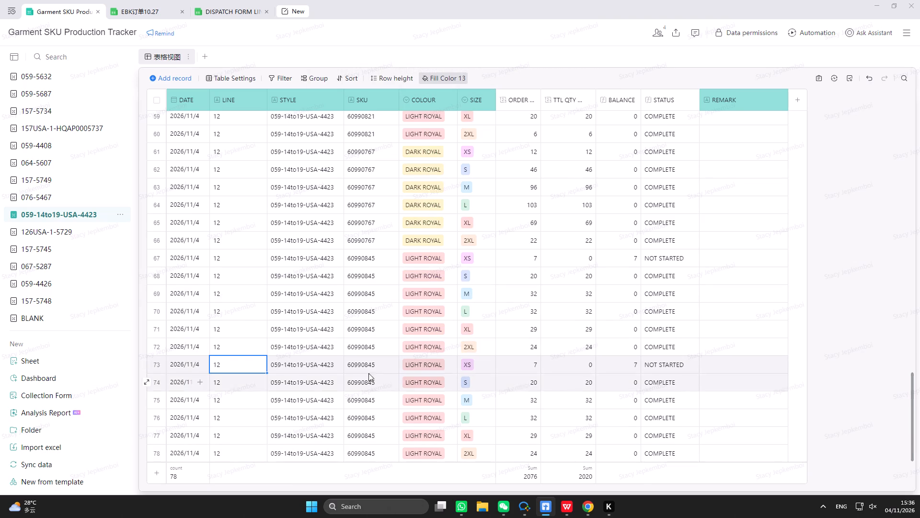
left_click(383, 365)
left_click(566, 505)
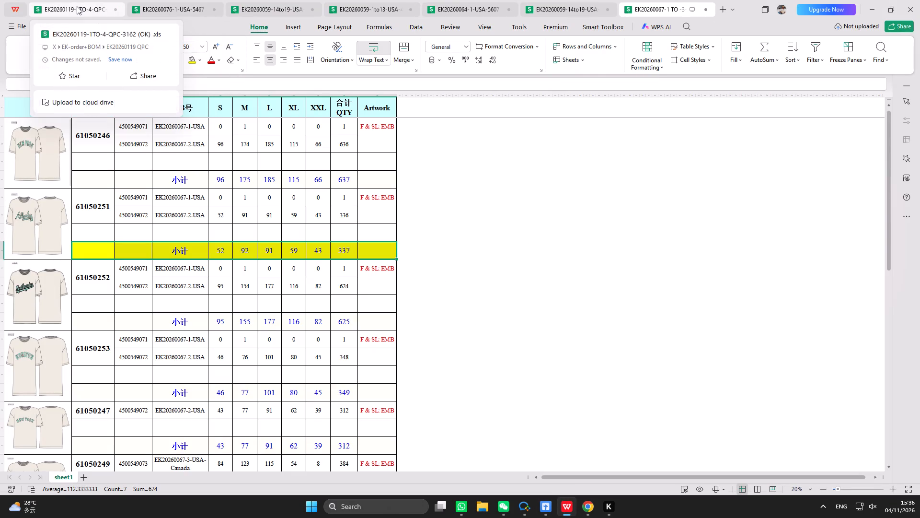
left_click(284, 0)
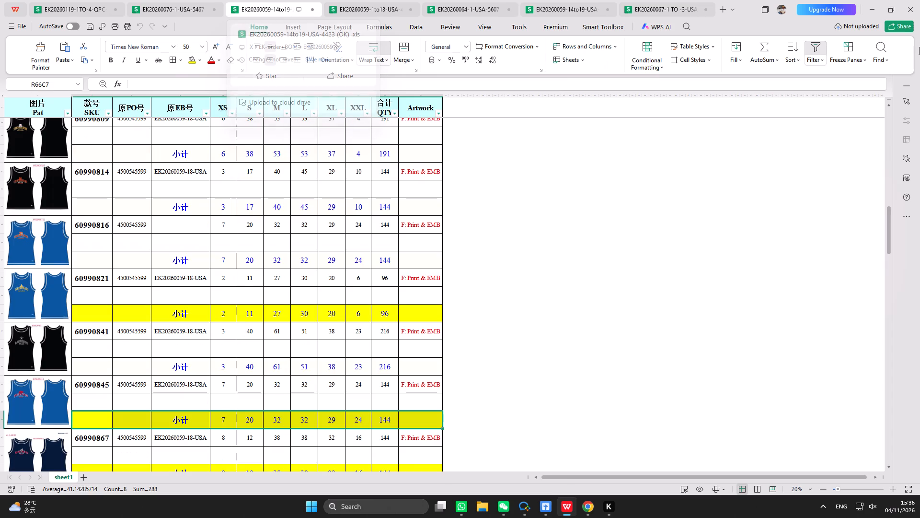
left_click(792, 79)
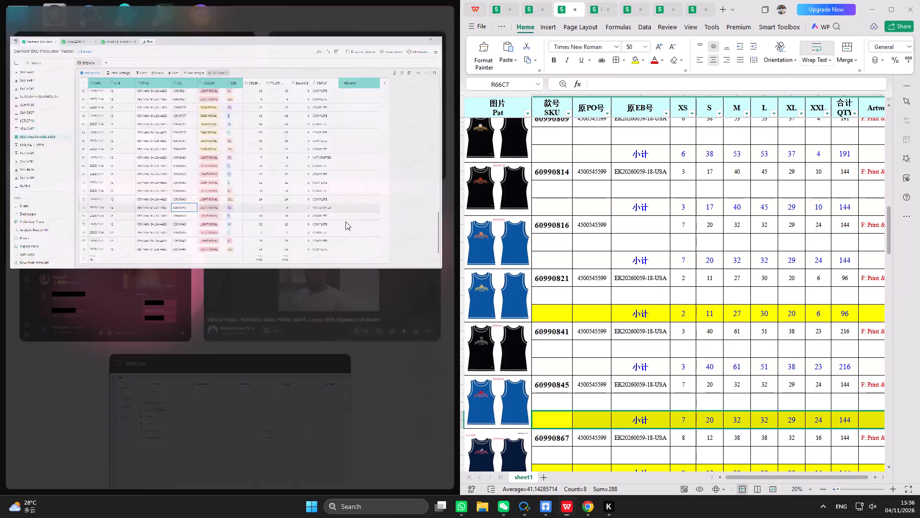
left_click(158, 130)
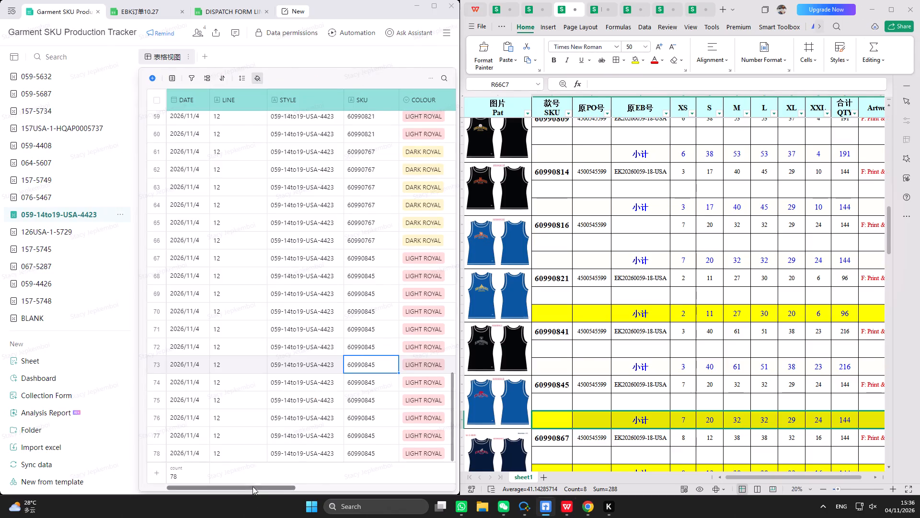
left_click_drag(253, 486, 279, 486)
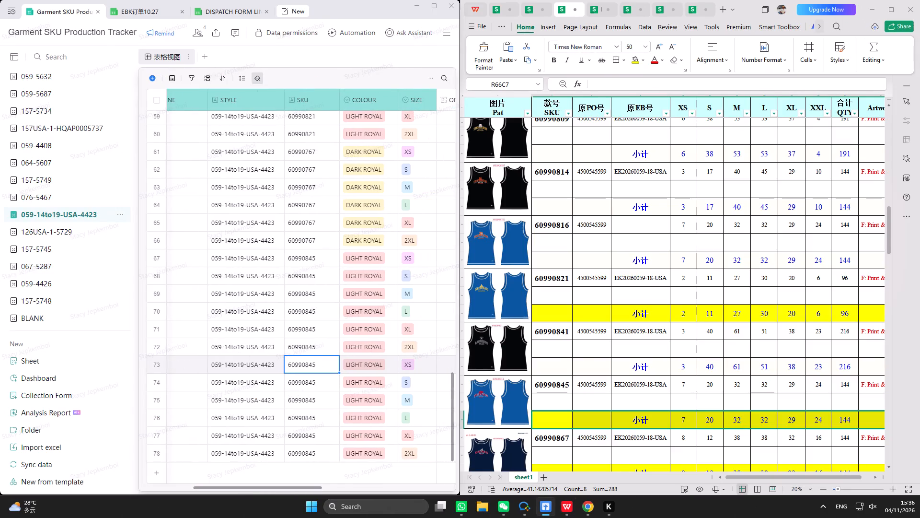
Copy SKU 60990742 from the order sheet into the first duplicated tracker record and fill it down all six duplicated records.
scroll(635, 254, "up", 18)
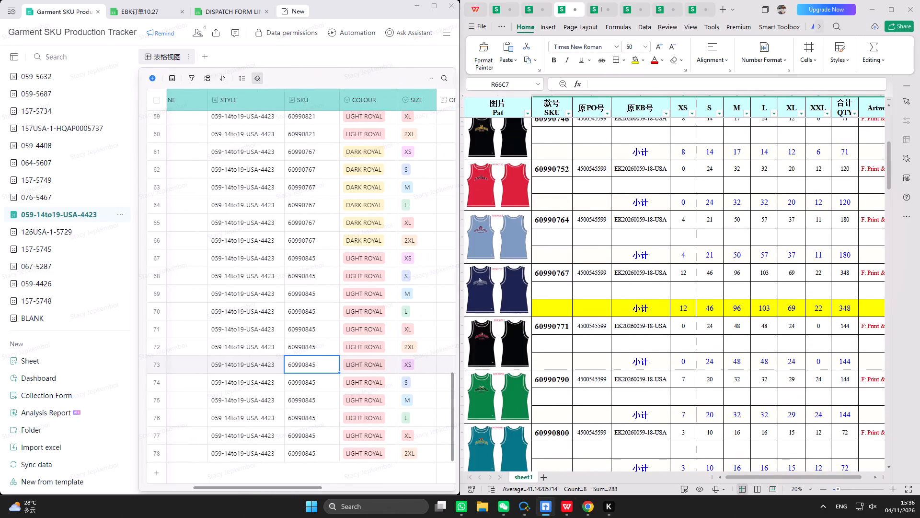
scroll(635, 254, "down", 2)
scroll(635, 254, "up", 14)
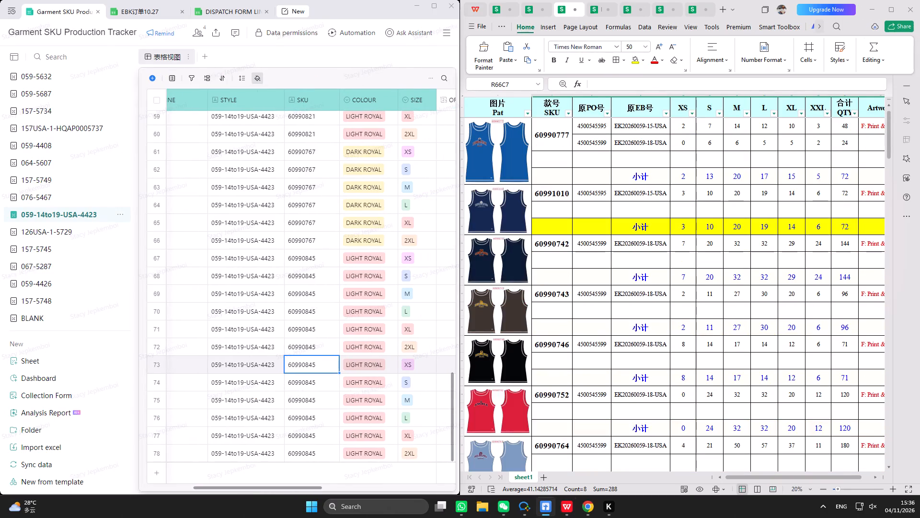
left_click(559, 249)
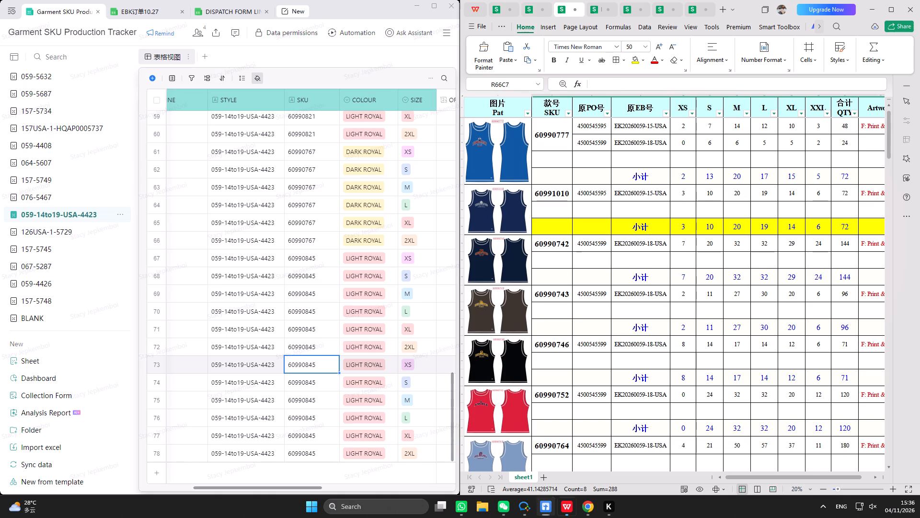
double_click(628, 82)
double_click(632, 59)
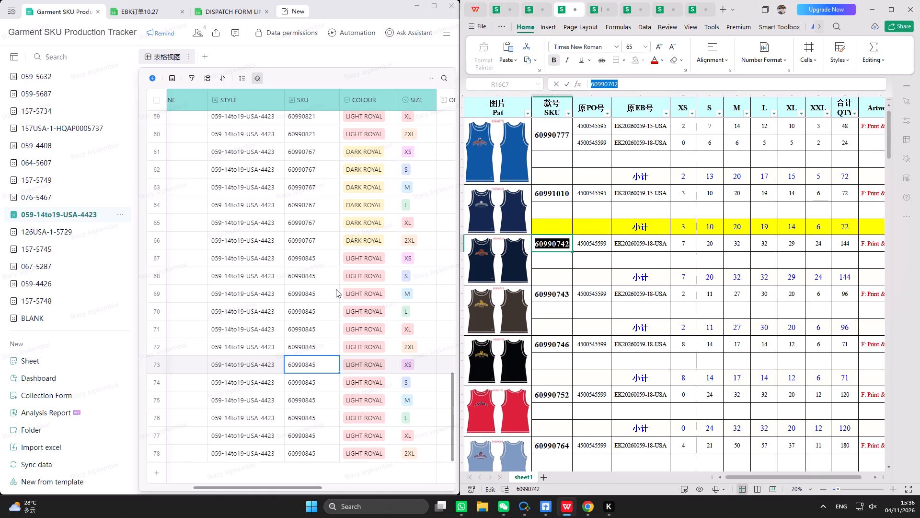
triple_click(311, 363)
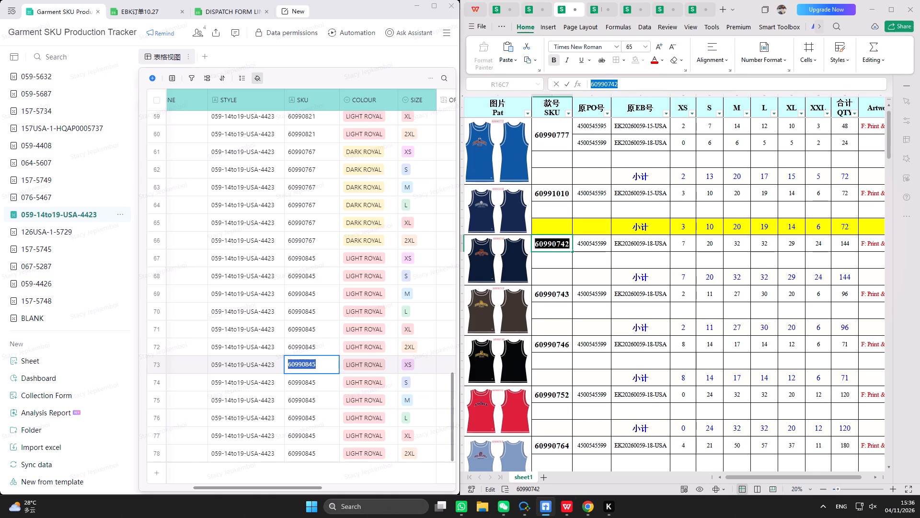
key("ctrl+v")
left_click(332, 381)
left_click(322, 365)
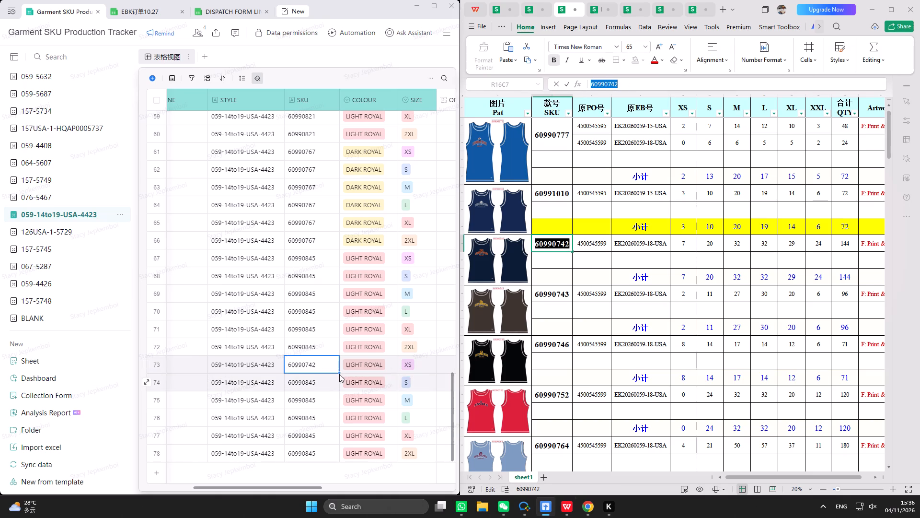
left_click_drag(341, 374, 333, 458)
scroll(334, 445, "down", 5)
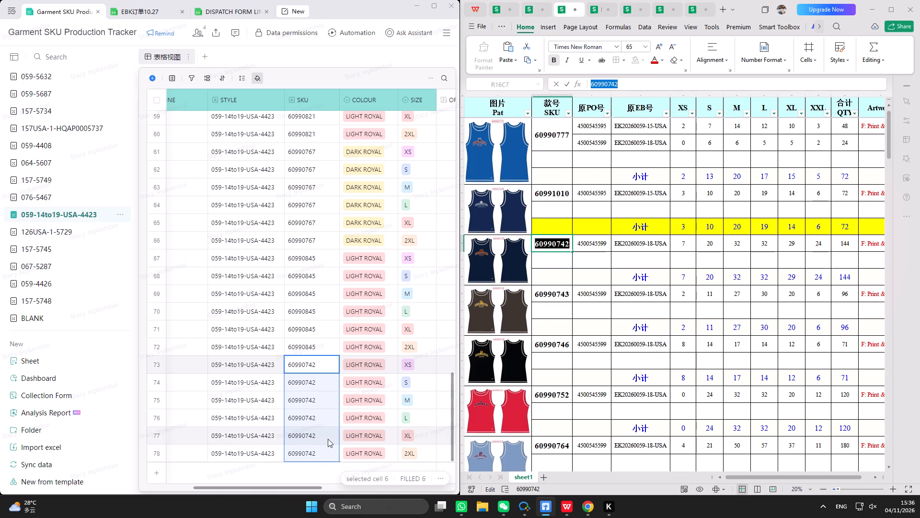
Set the colour of the XS record of SKU 60990742 to NAVY.
left_click(372, 365)
left_click(392, 370)
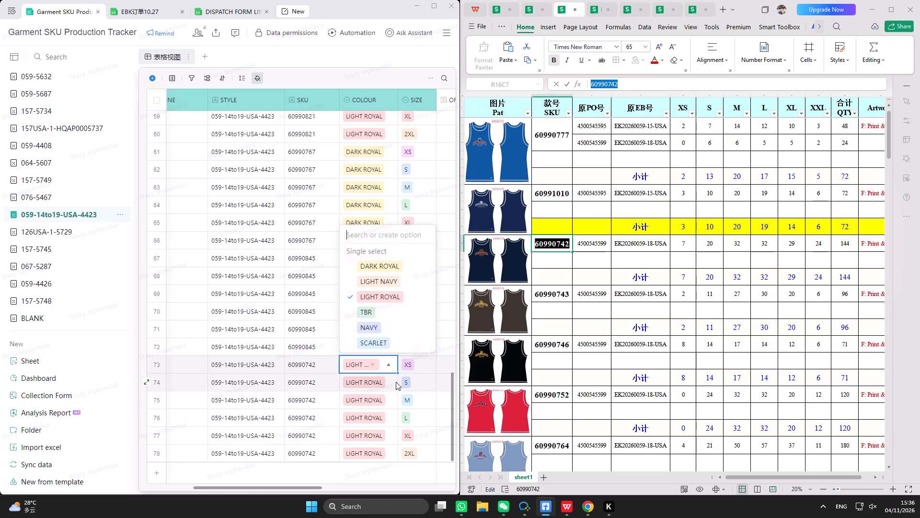
left_click(387, 328)
left_click_drag(319, 488, 352, 484)
left_click(399, 360)
Highlight the 小计 subtotal row of SKU 60990742 in yellow on the order sheet.
left_click_drag(558, 279, 854, 272)
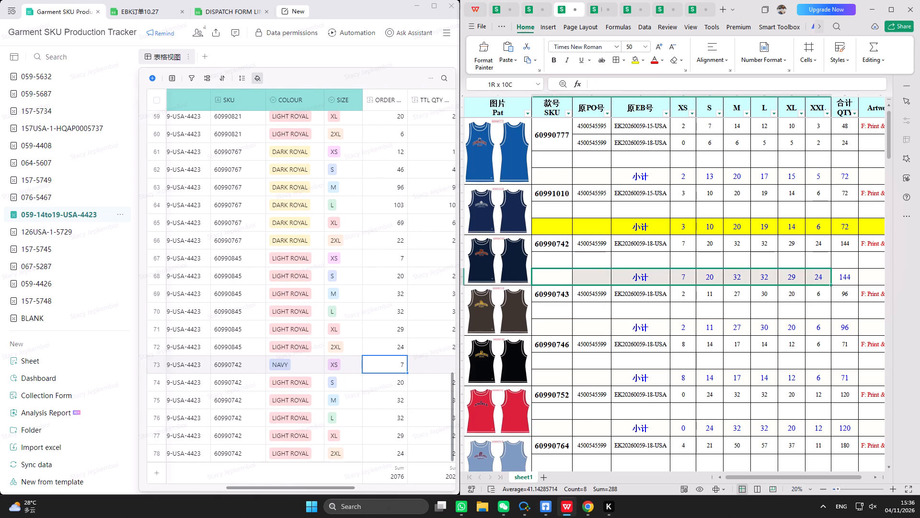
left_click_drag(854, 272, 878, 273)
left_click(638, 64)
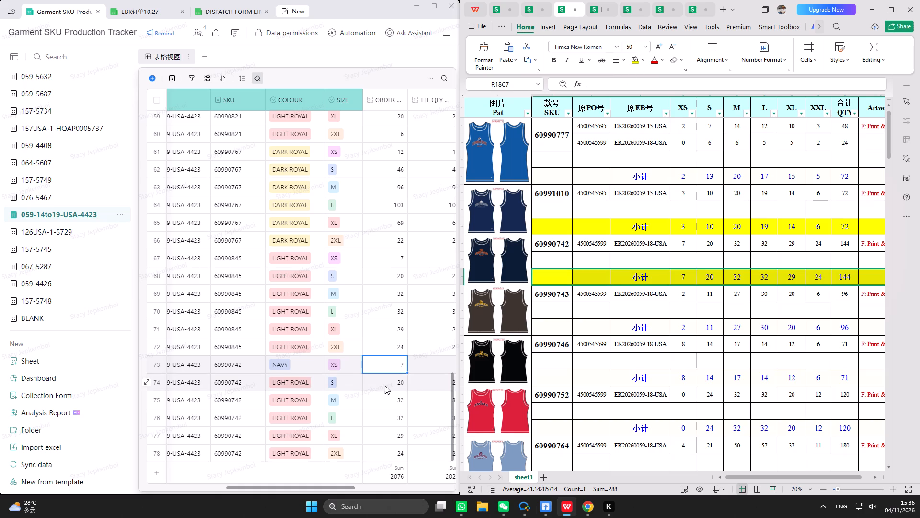
Enter order quantities 7, 20, 32, 32, 29 and 24 for the XS to 2XL records of SKU 60990742 in the tracker.
left_click(385, 386)
left_click(385, 365)
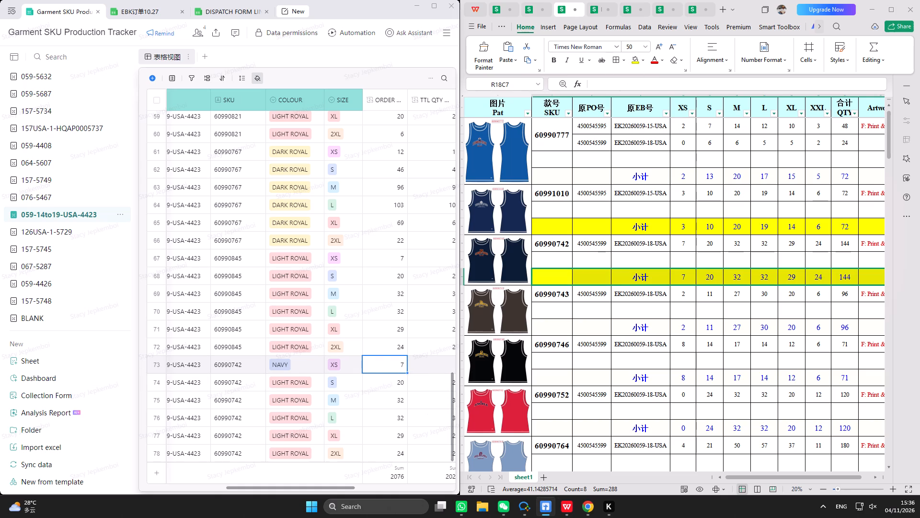
key("7")
key("Return")
type("20")
key("Return")
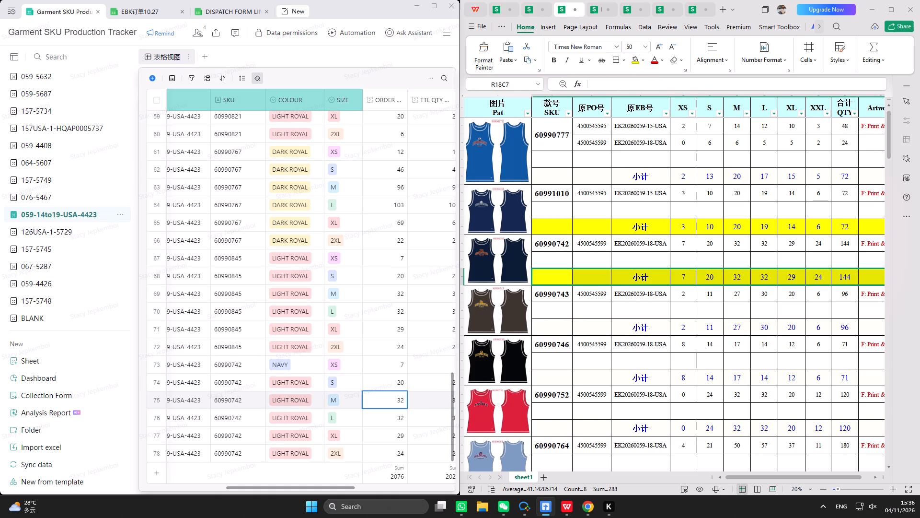
type("32")
key("Return")
type("32")
key("Return")
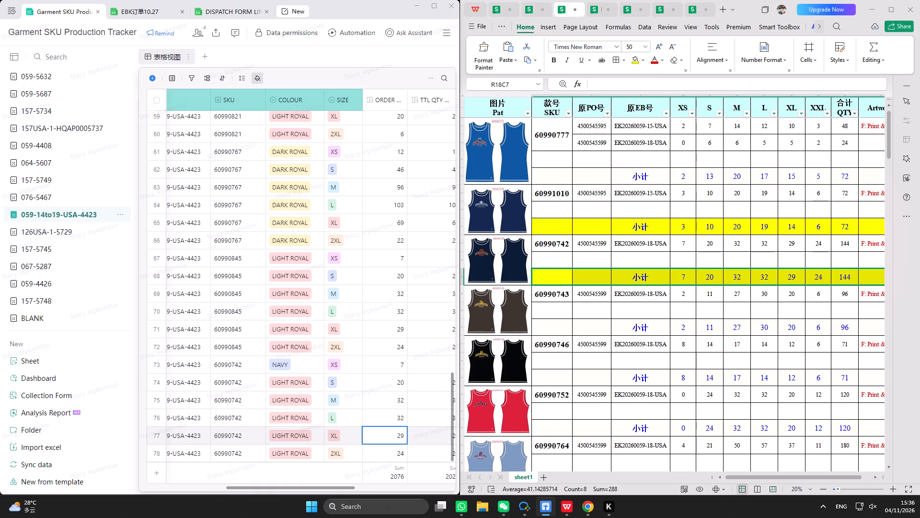
type("29")
key("Return")
type("24")
key("Return")
Enter TTL QTY values 7, 20, 32, 32, 29 and 24 for the XS to 2XL records of SKU 60990742.
left_click(416, 367)
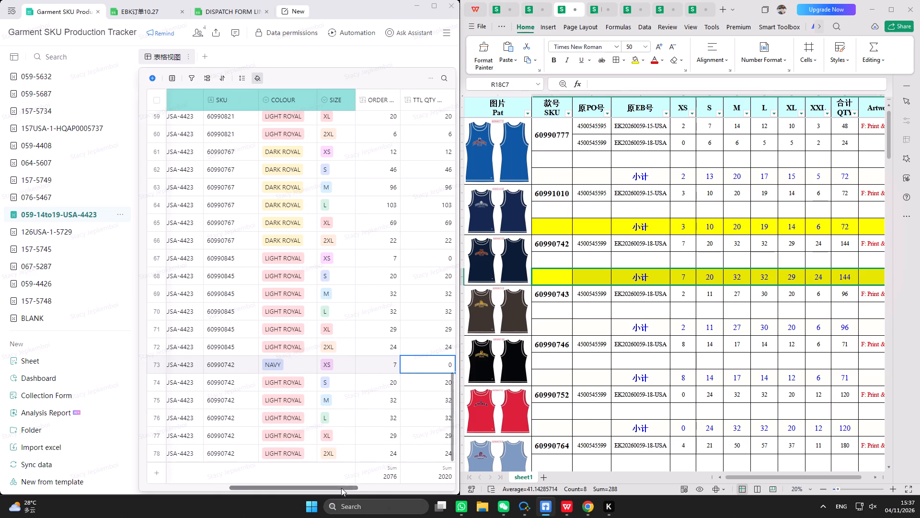
left_click_drag(341, 488, 358, 488)
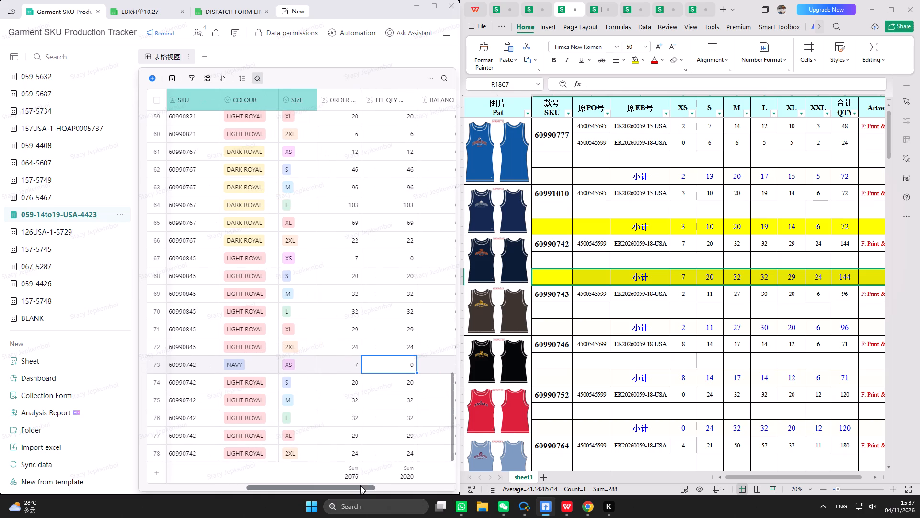
key("7")
key("Return")
type("20")
key("Return")
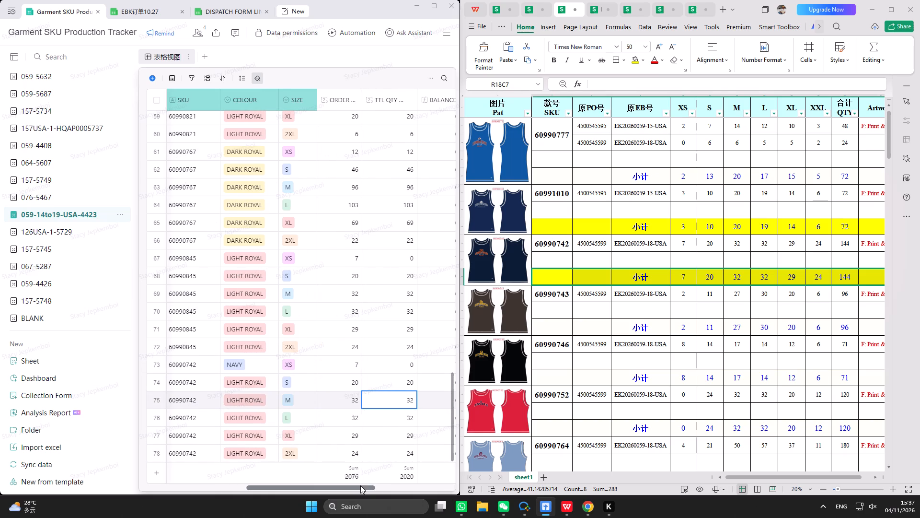
type("32")
key("Return")
key("3")
key("2")
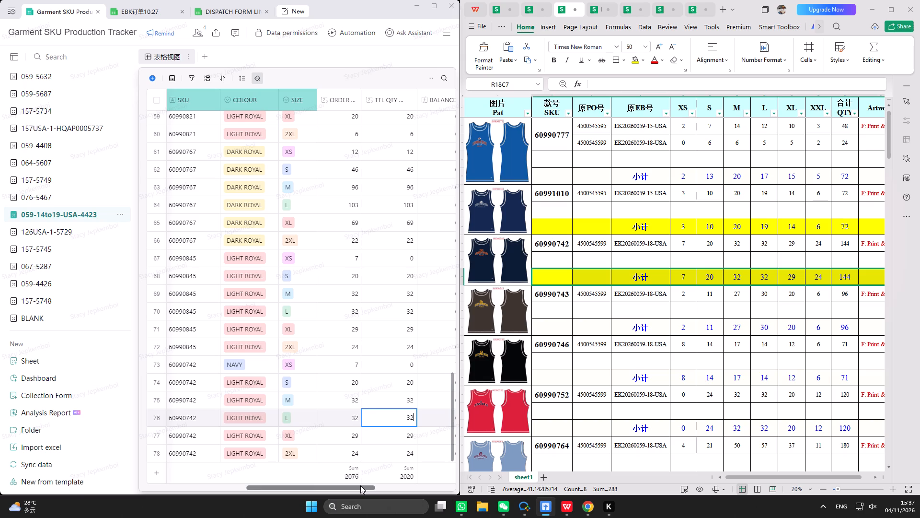
key("Return")
type("29")
key("Return")
type("24")
key("Return")
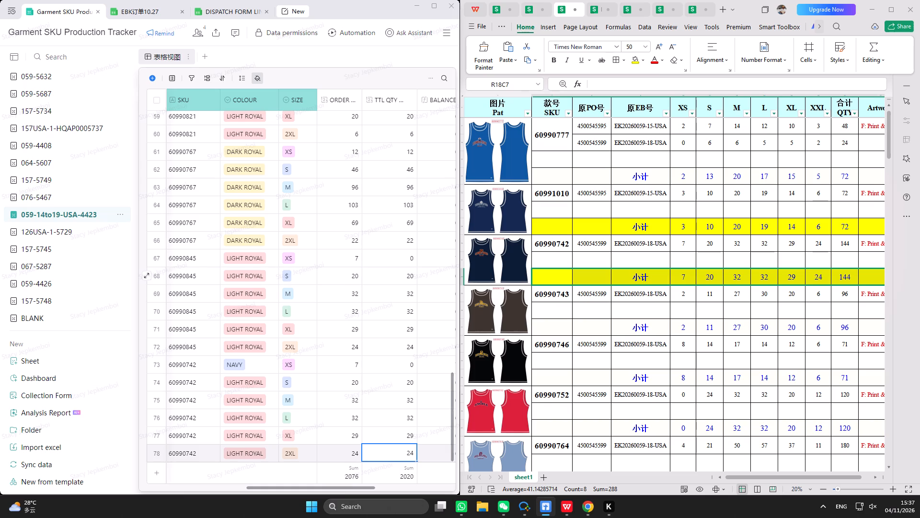
Restore the tracker to full window and create a copy of the BLANK table with its structure and all records.
left_click_drag(343, 487, 94, 458)
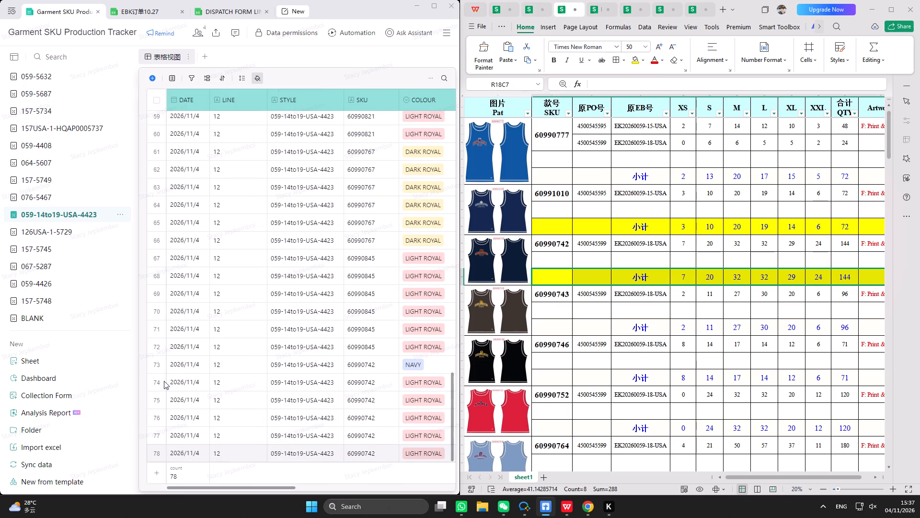
scroll(222, 338, "up", 2)
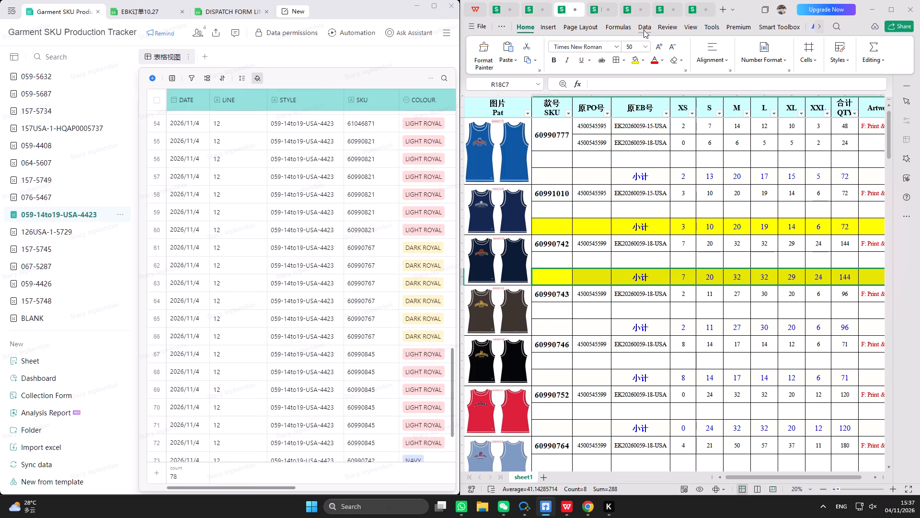
left_click(438, 5)
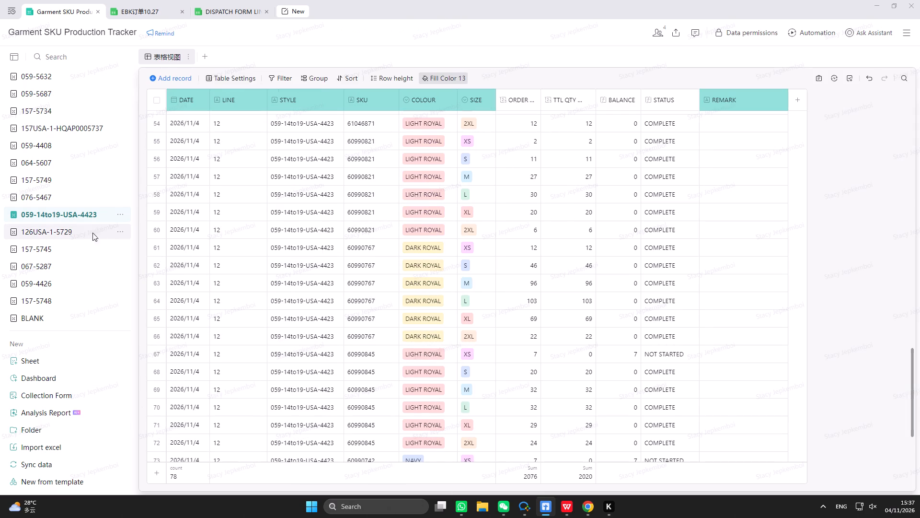
scroll(77, 315, "down", 1)
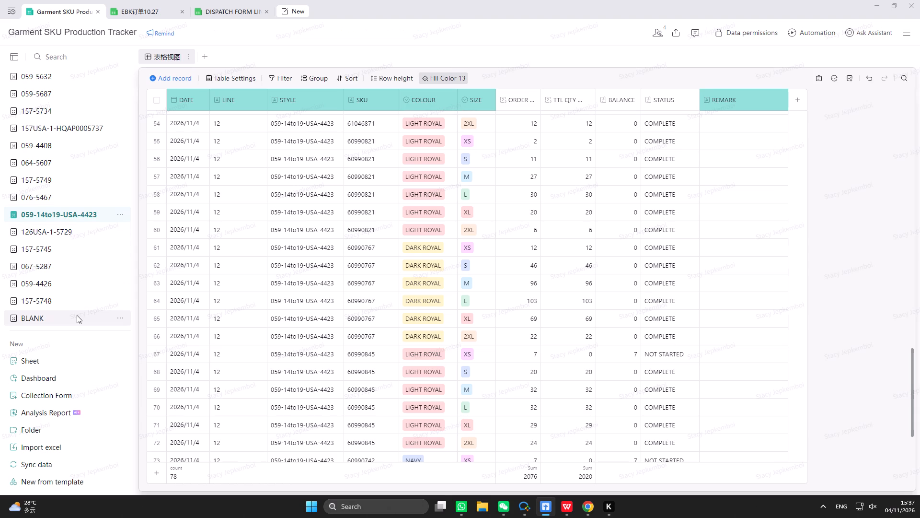
left_click(77, 315)
right_click(80, 321)
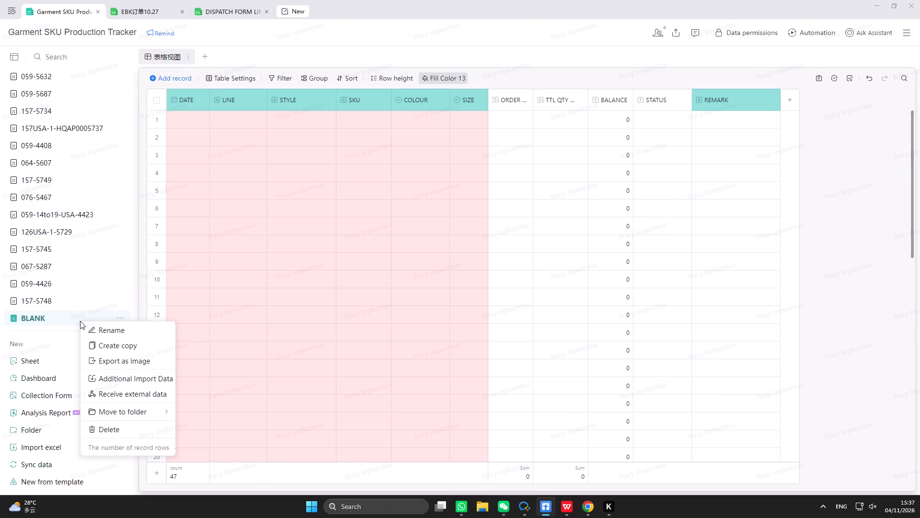
left_click(131, 348)
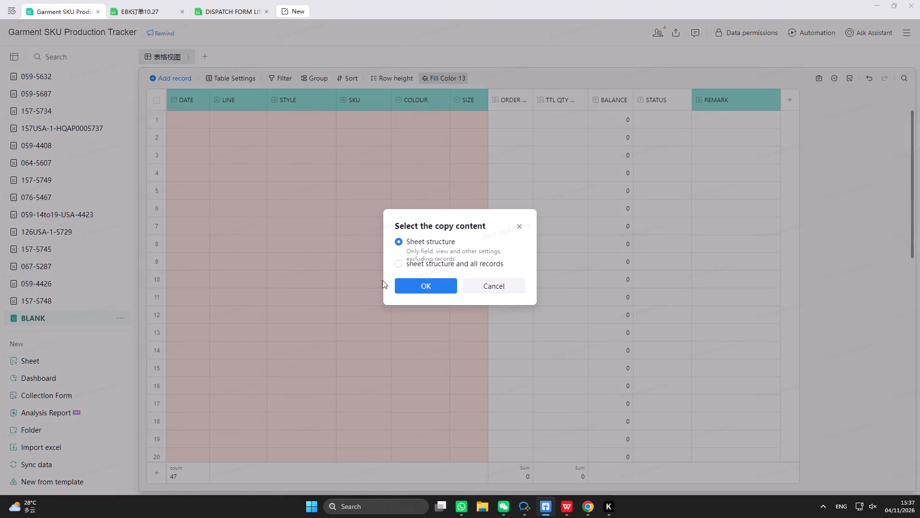
left_click(396, 263)
left_click(421, 294)
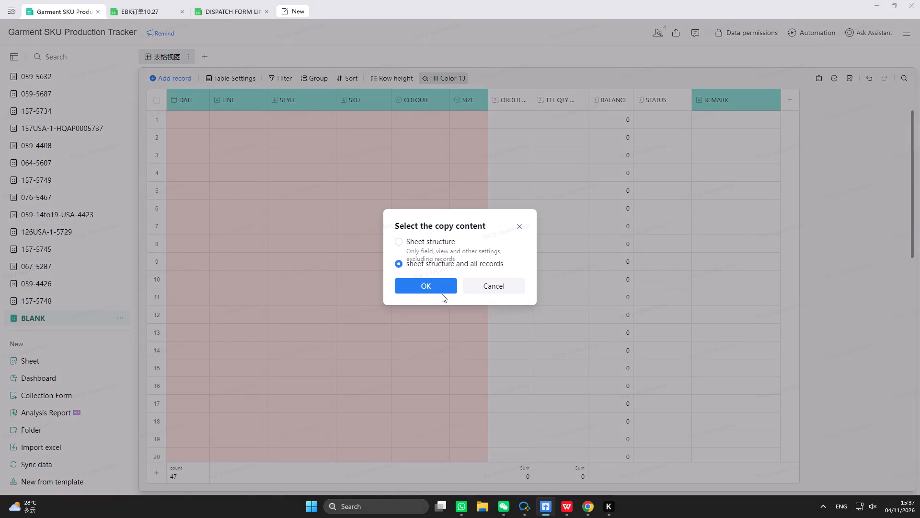
left_click(438, 292)
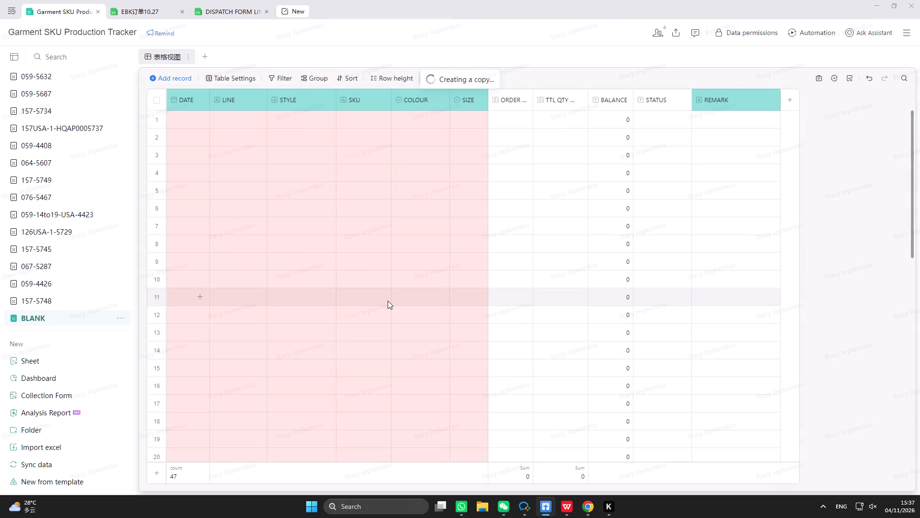
Move the copied BLANK table above the original BLANK table, directly after 157-5748.
left_click_drag(90, 318, 93, 308)
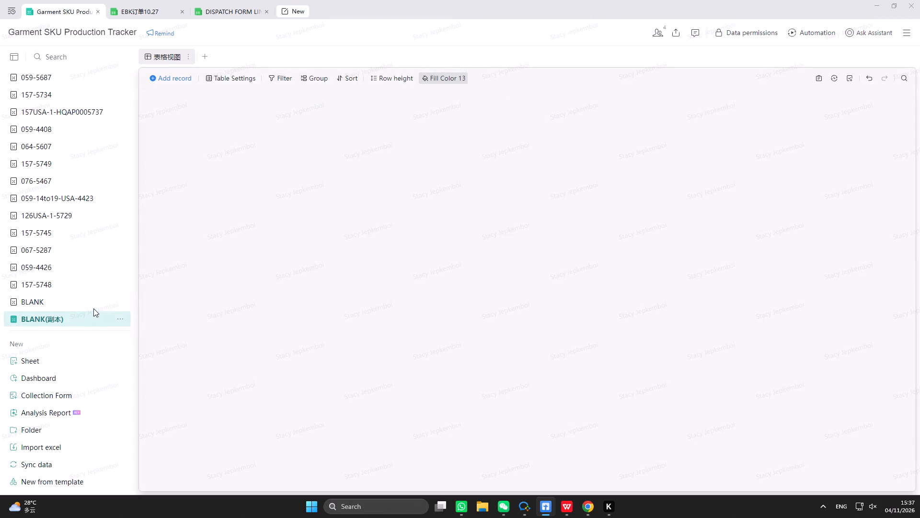
left_click_drag(93, 308, 92, 297)
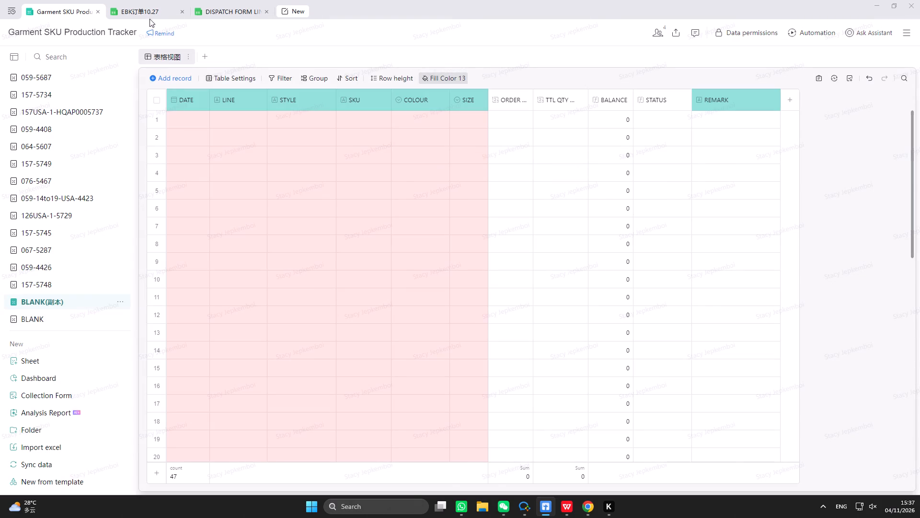
Filter the EB PO column by 4423 in the 计划总表planning(11.04) sheet of EBK订单10.27.
left_click(149, 12)
left_click(88, 149)
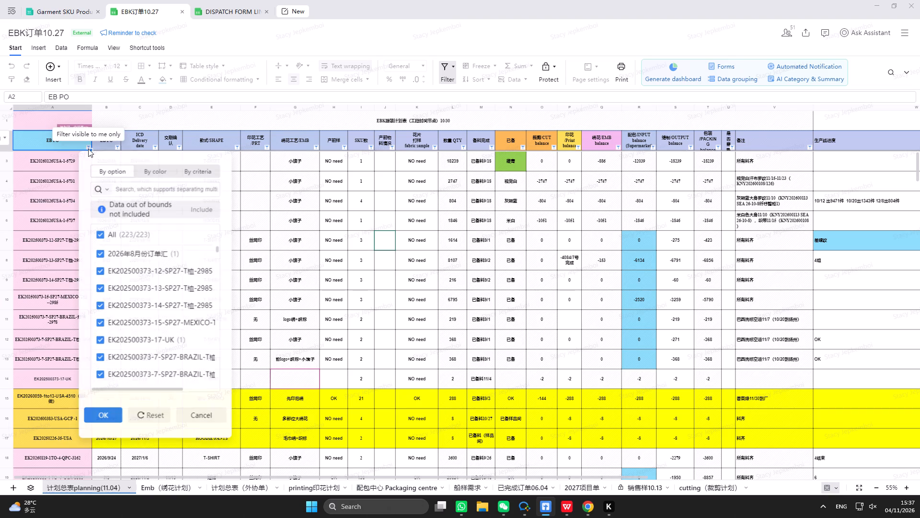
type("4423")
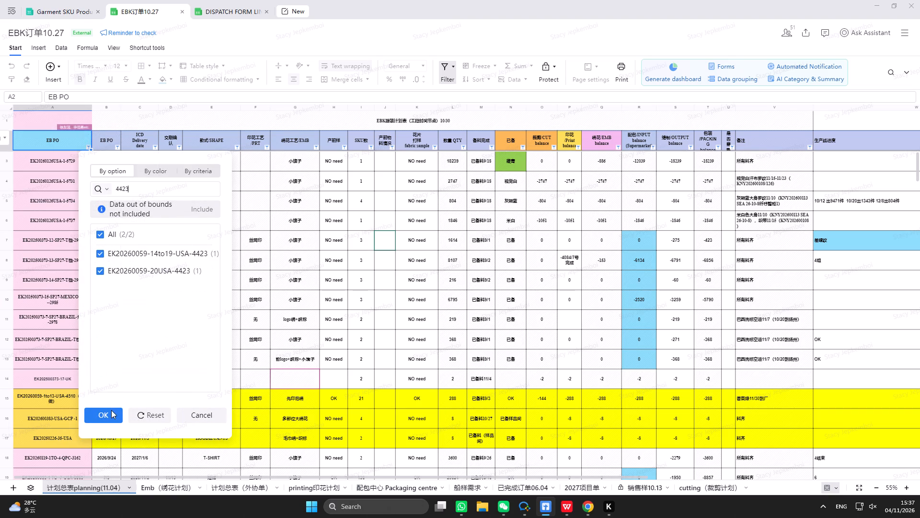
left_click(111, 412)
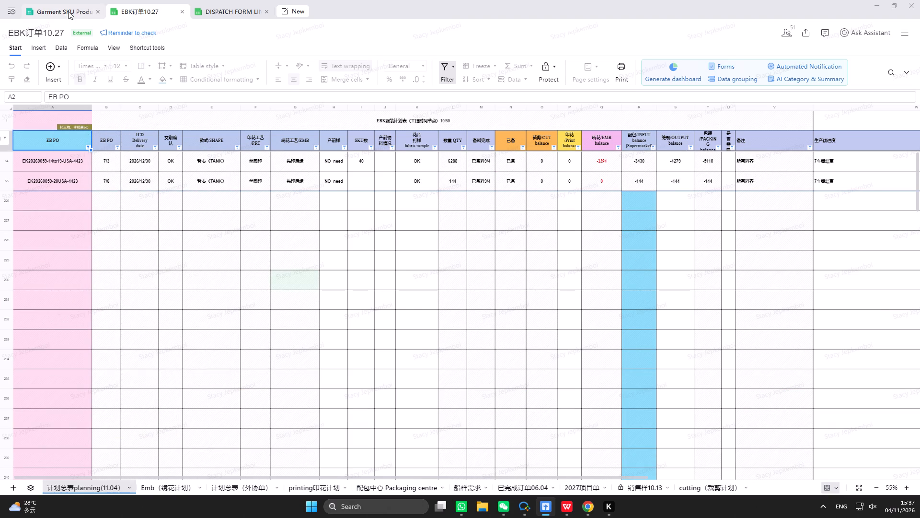
left_click(68, 10)
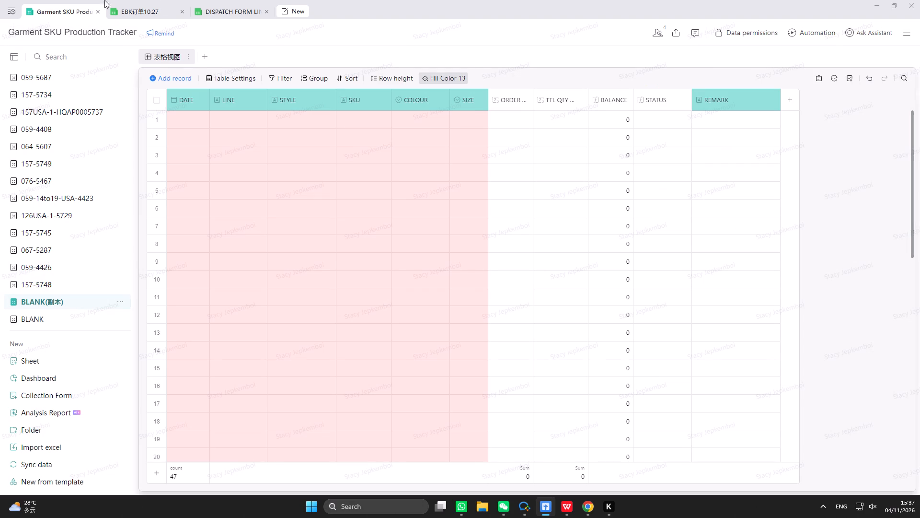
left_click(157, 6)
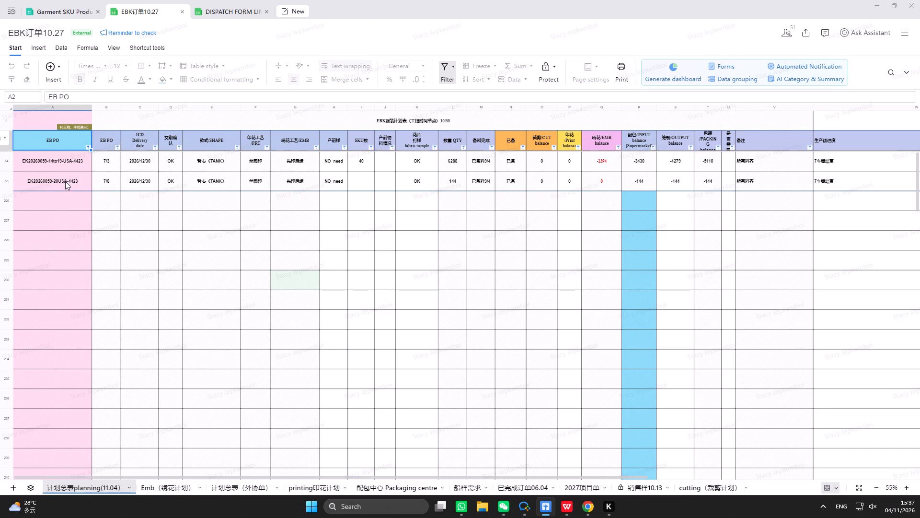
left_click(65, 181)
left_click(78, 96)
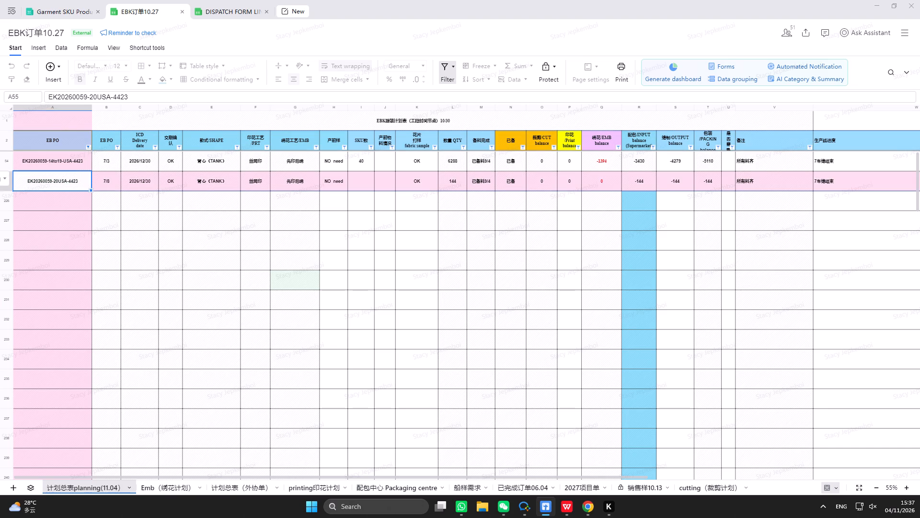
left_click_drag(76, 96, 140, 99)
right_click(122, 99)
left_click(138, 108)
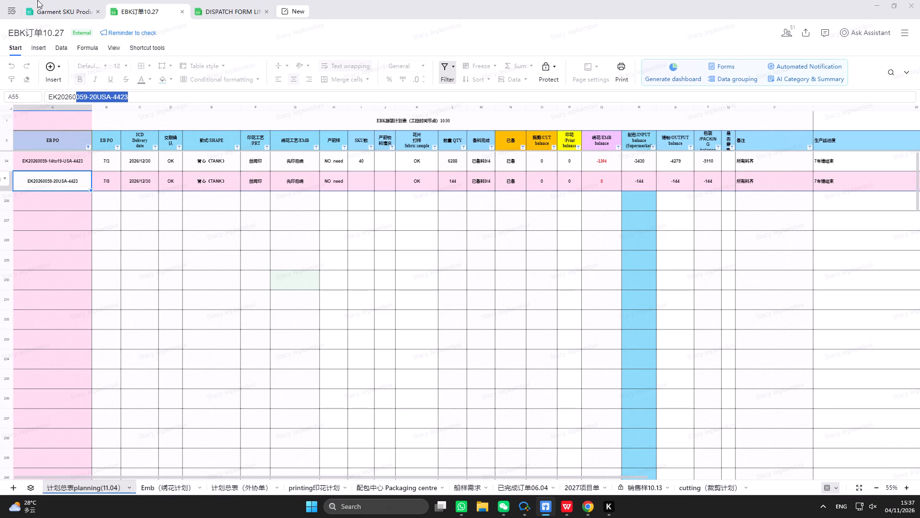
In the Garment SKU Production Tracker, rename the copied BLANK table as 059-20USA-4423.
left_click(48, 11)
right_click(80, 304)
left_click(119, 313)
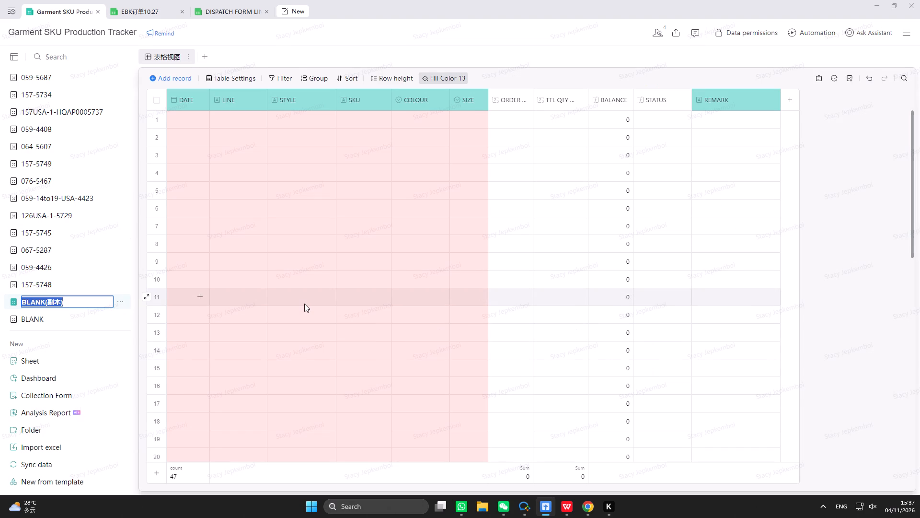
key("ctrl+v")
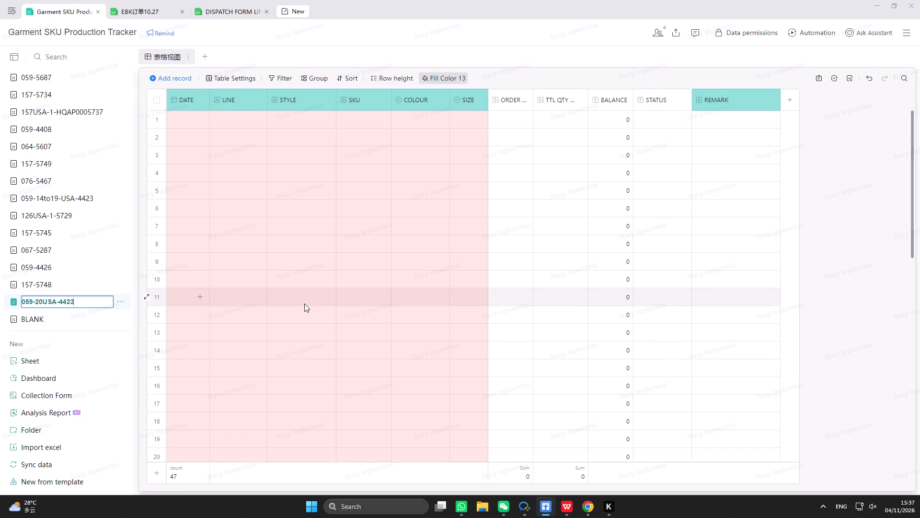
key("Return")
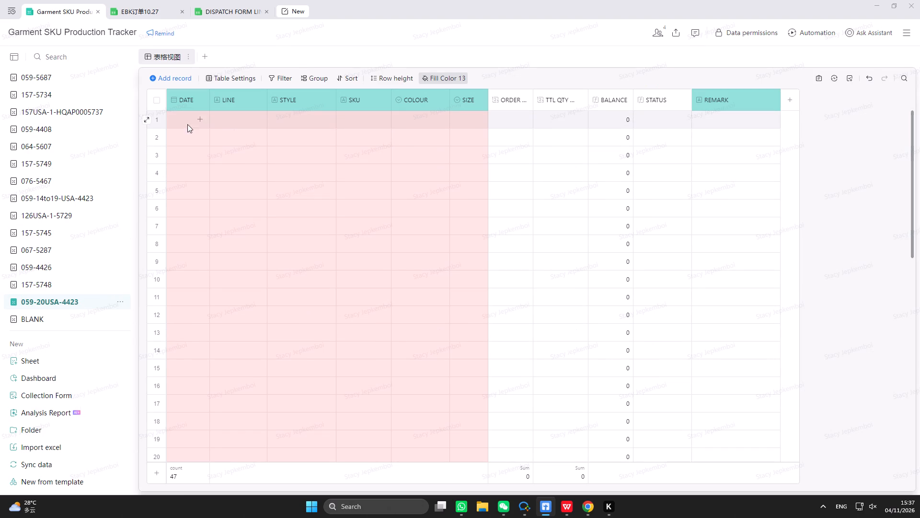
In the first record, set the date to 2026/11/4, the line to 12 and the style to 059-20USA-4423.
double_click(187, 124)
left_click(224, 201)
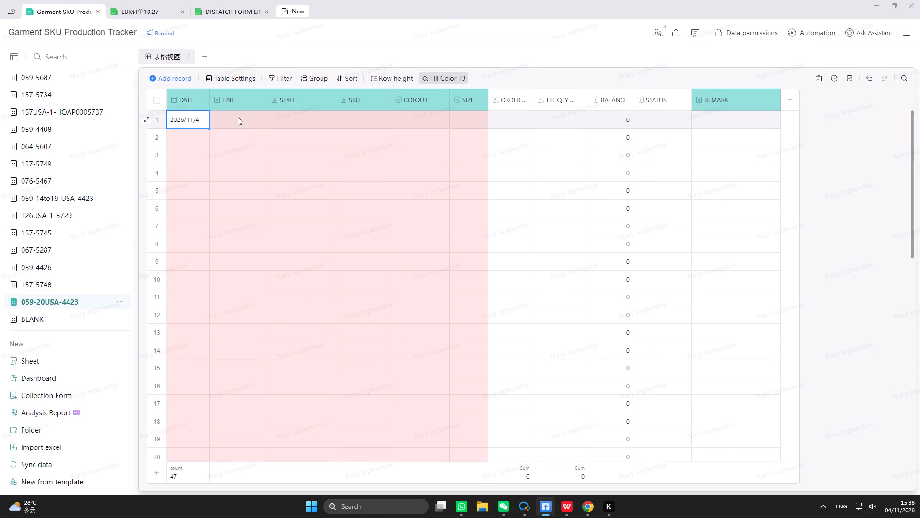
left_click(238, 117)
type("12")
triple_click(308, 118)
right_click(308, 118)
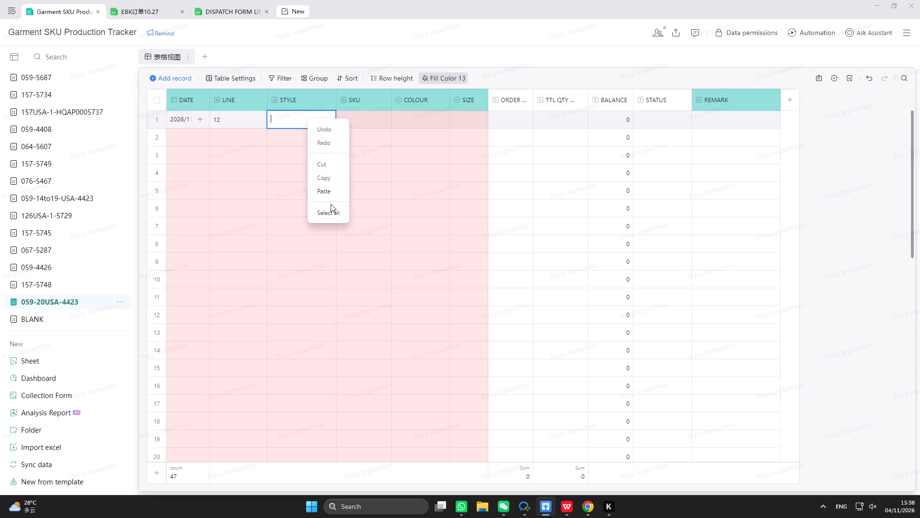
left_click(330, 193)
Narrow the STYLE column slightly, then enter SKU 15405750 and a new colour option LIGHT NAVY in the first record.
left_click(368, 120)
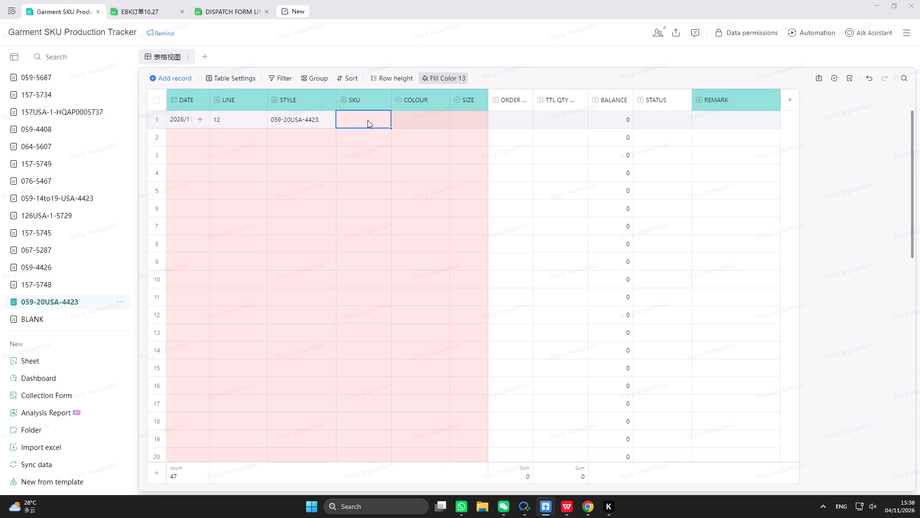
left_click_drag(337, 95, 326, 98)
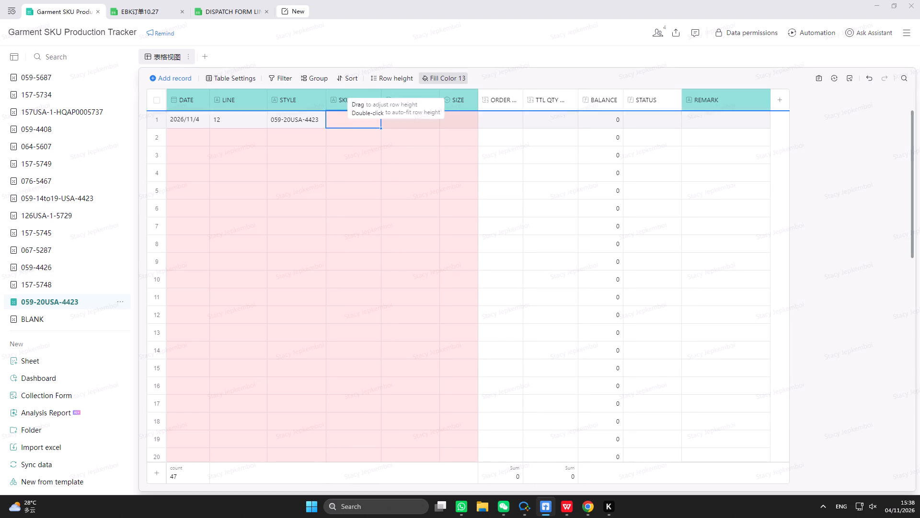
left_click(355, 119)
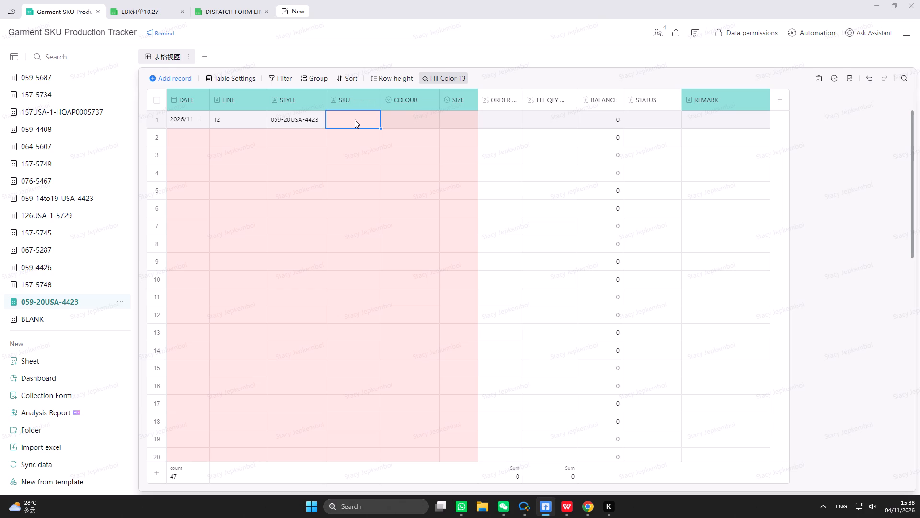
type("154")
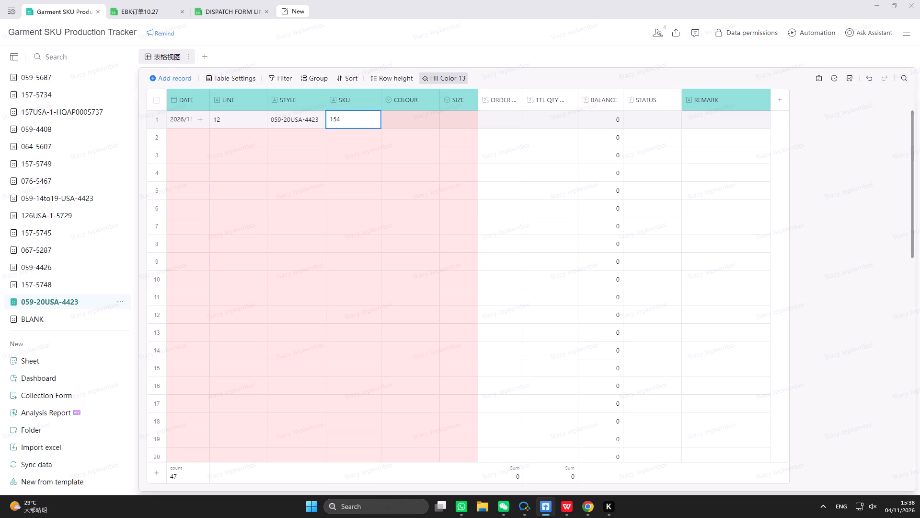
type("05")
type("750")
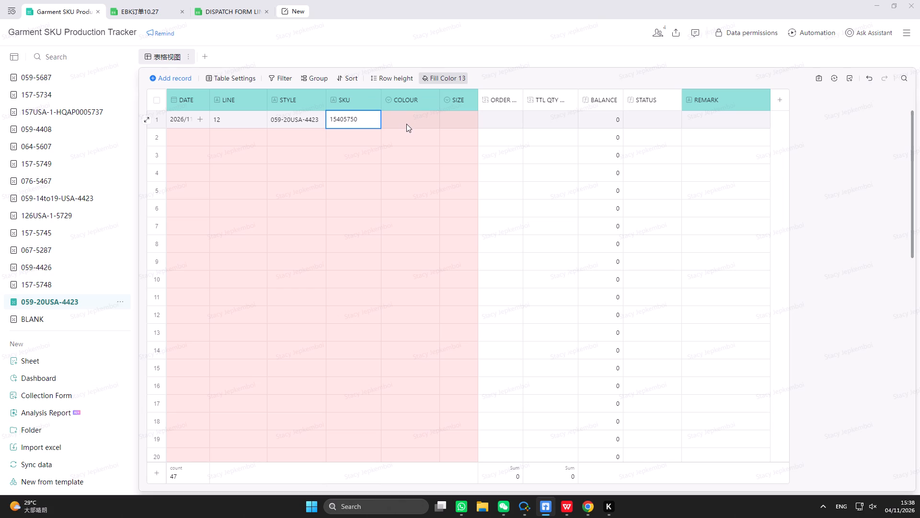
double_click(406, 124)
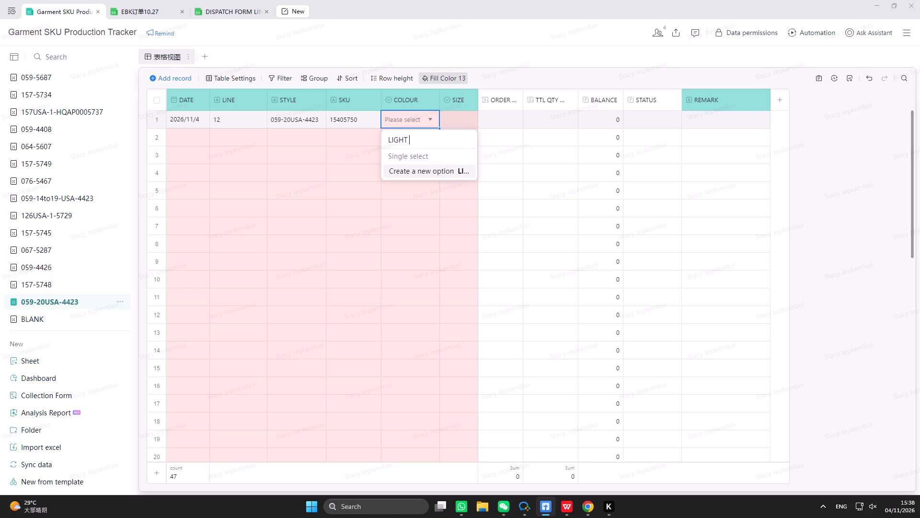
left_click(436, 171)
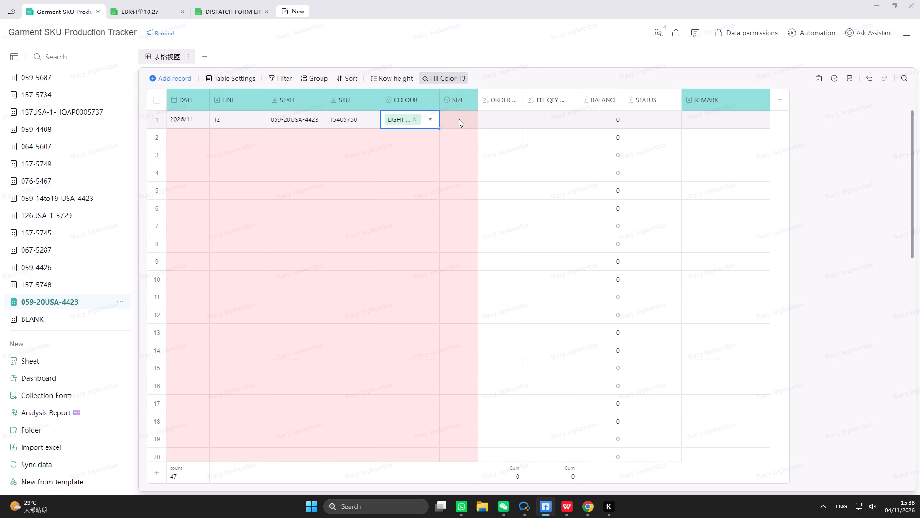
Set the SIZE of records 1 to 6 to XS, S, M, L, XL and 2XL in that order.
left_click(459, 119)
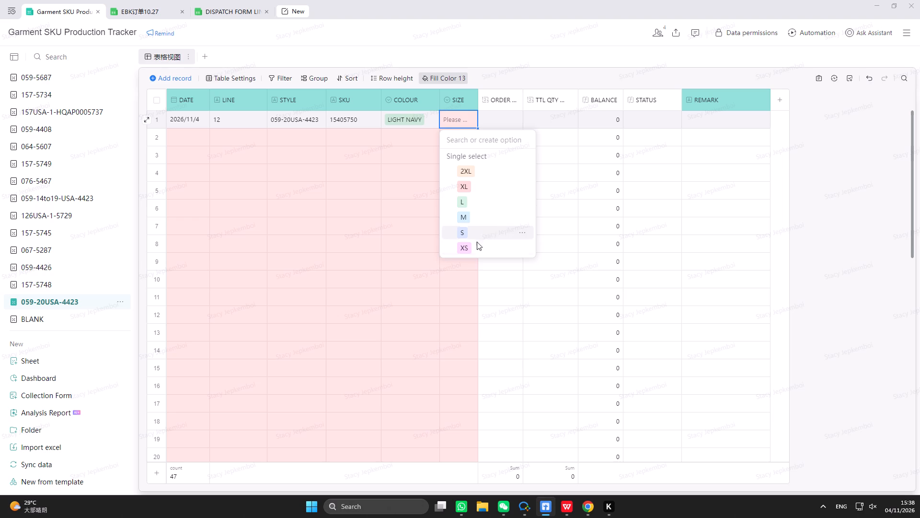
left_click(478, 253)
double_click(463, 139)
left_click(488, 245)
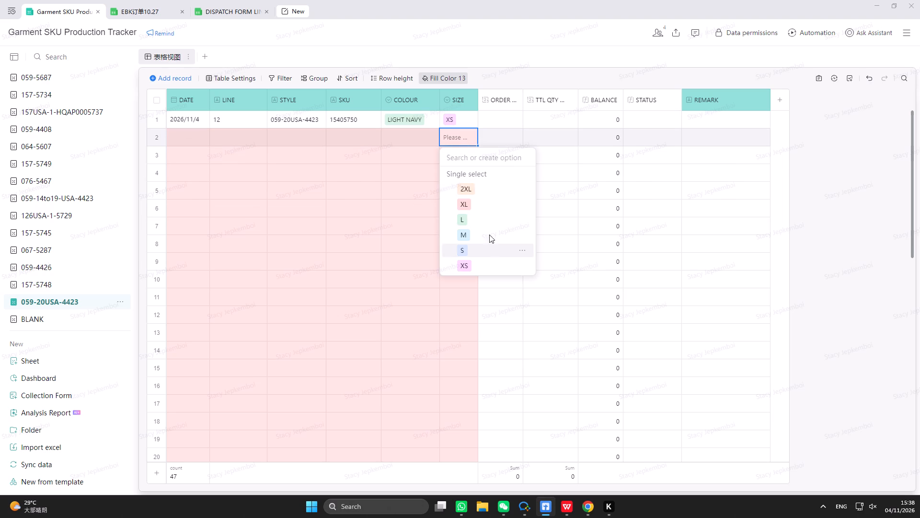
double_click(461, 157)
left_click(482, 254)
double_click(464, 176)
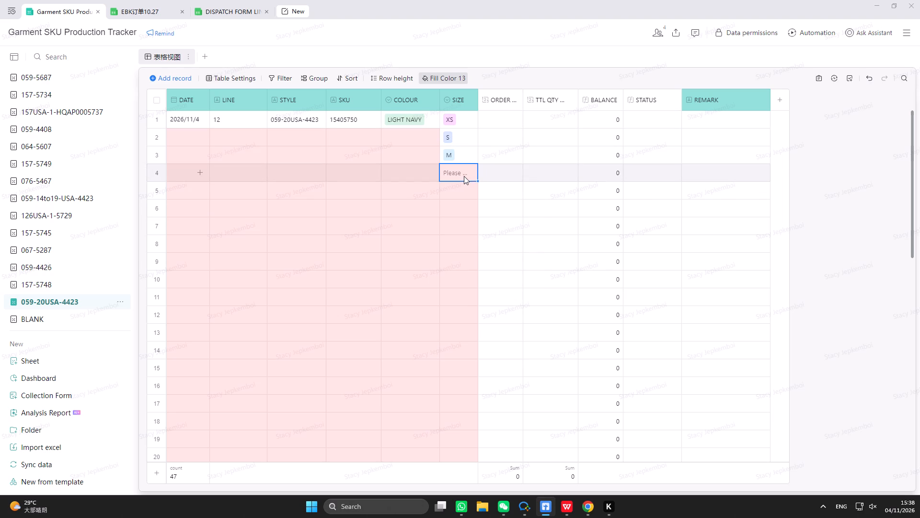
left_click(482, 256)
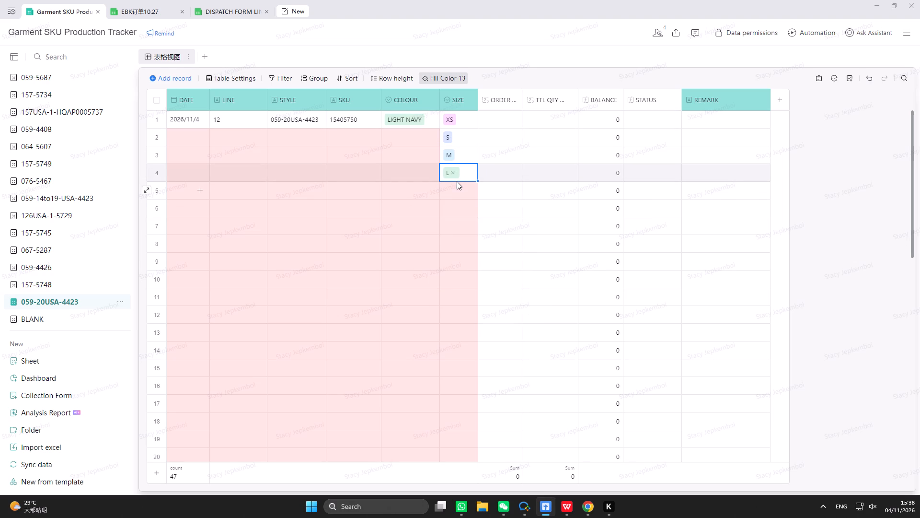
double_click(458, 193)
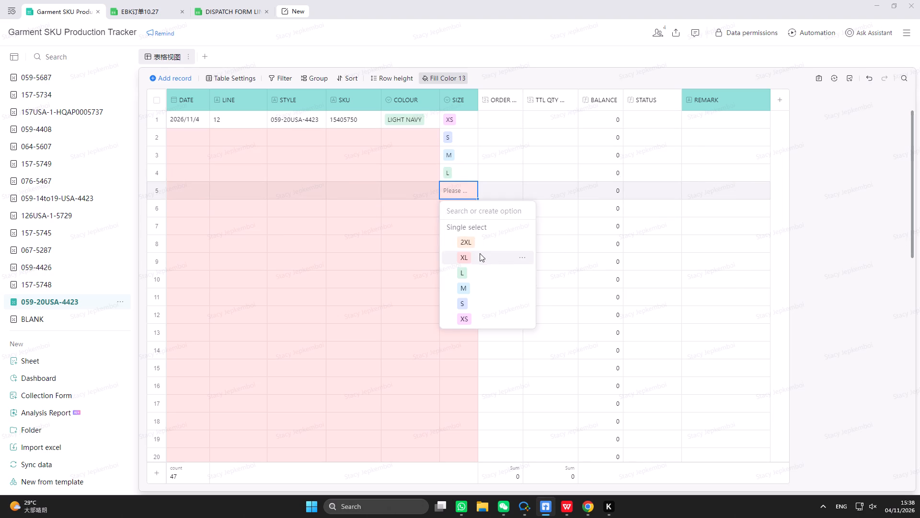
left_click(480, 253)
double_click(459, 205)
left_click(476, 261)
Enter the order quantities 6, 20, 40, 38, 28 and 12 for sizes XS to 2XL.
left_click(496, 117)
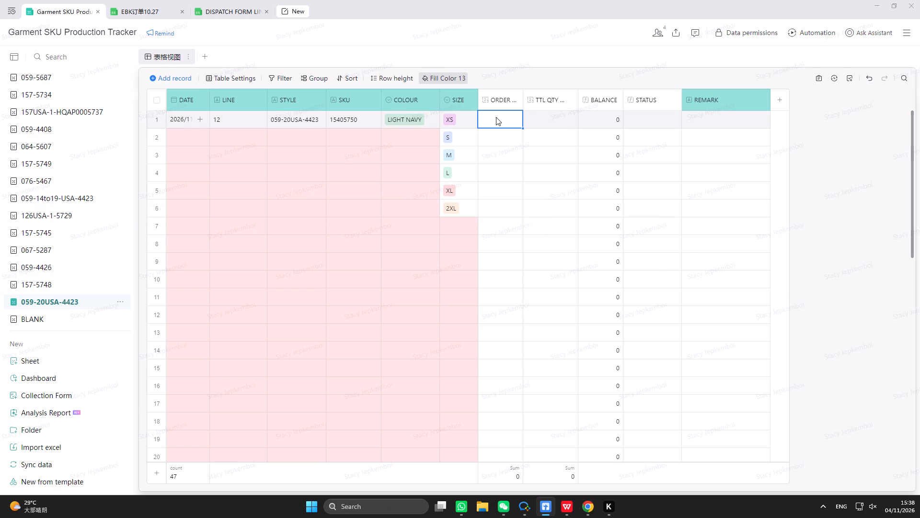
key("6")
key("Return")
type("20")
key("Return")
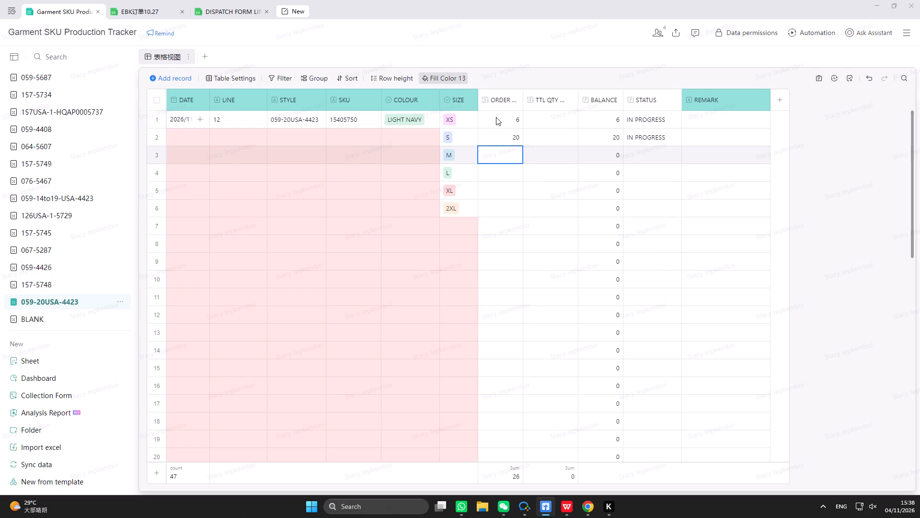
type("40")
key("Return")
key("3")
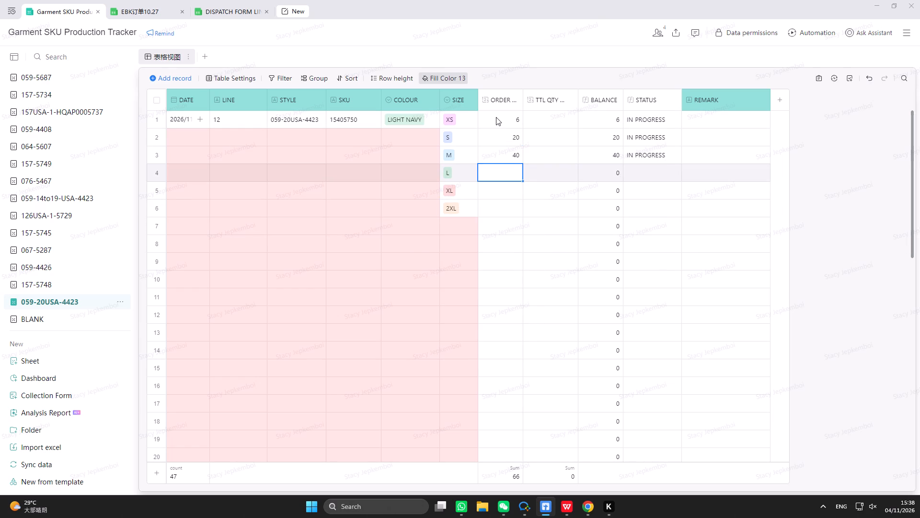
key("8")
key("Return")
type("28")
key("Return")
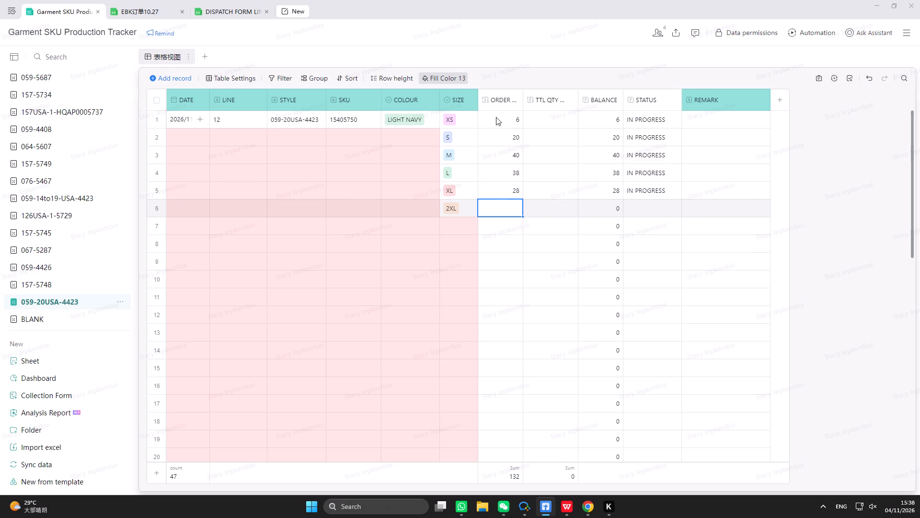
type("12")
key("Return")
left_click(550, 118)
scroll(522, 179, "down", 1)
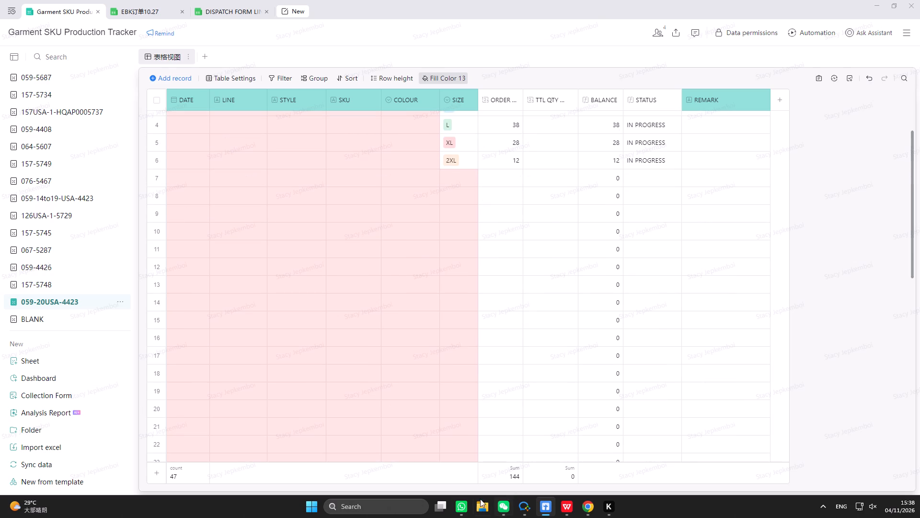
left_click(482, 510)
double_click(41, 215)
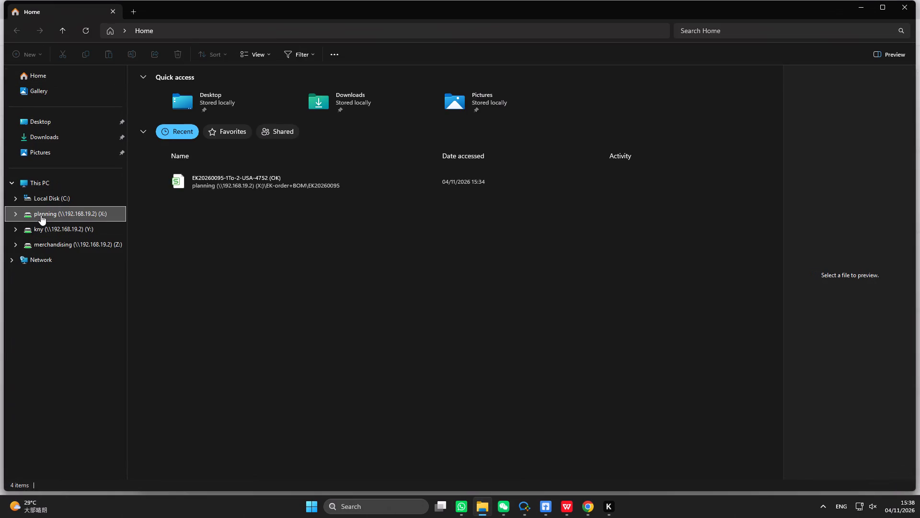
double_click(187, 87)
scroll(225, 280, "down", 14)
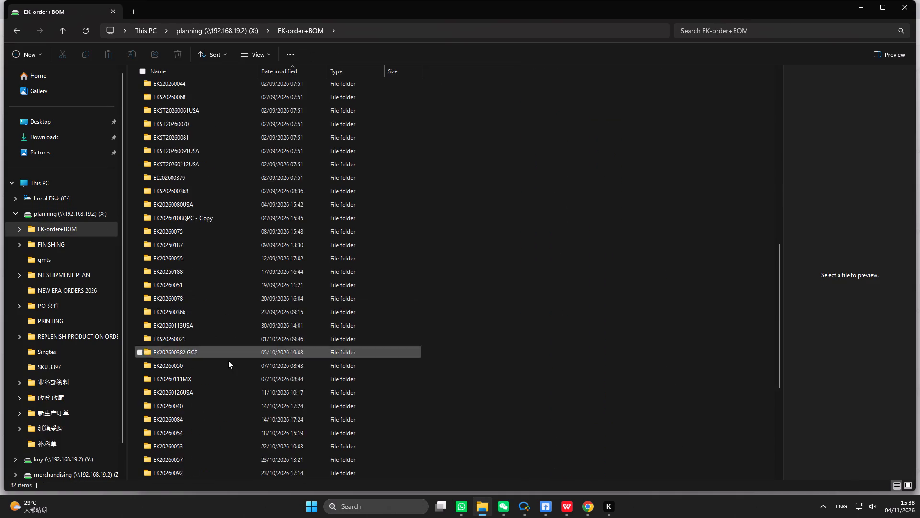
scroll(228, 360, "down", 11)
double_click(196, 428)
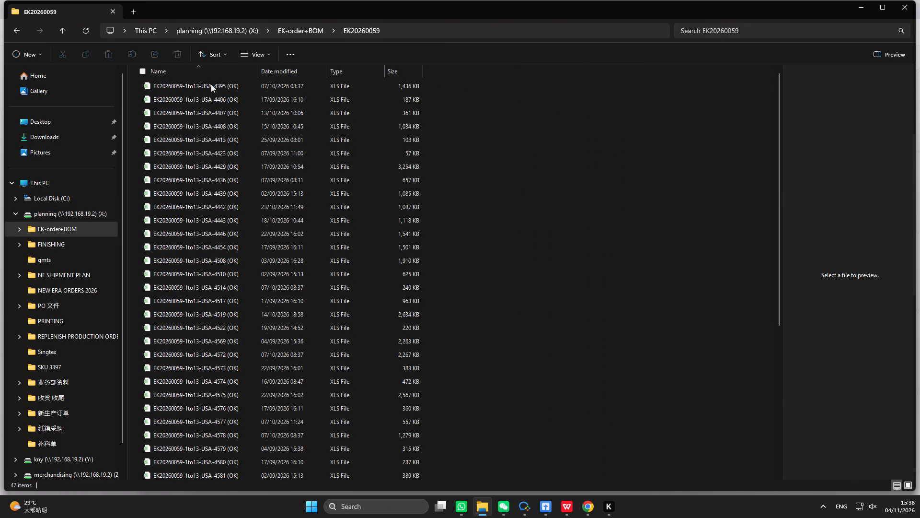
scroll(211, 122, "down", 20)
scroll(211, 122, "down", 4)
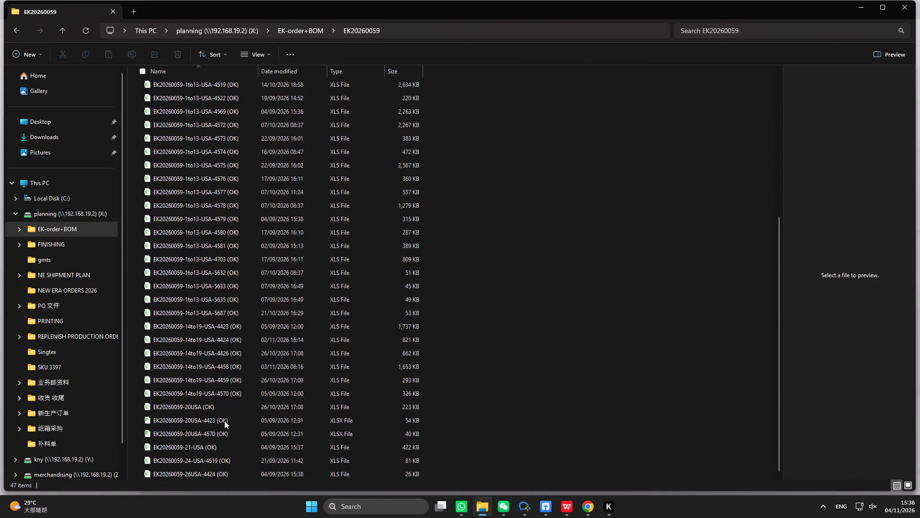
double_click(224, 421)
Close the file explorer window and arrange the production order side by side with the production tracker.
left_click(359, 6)
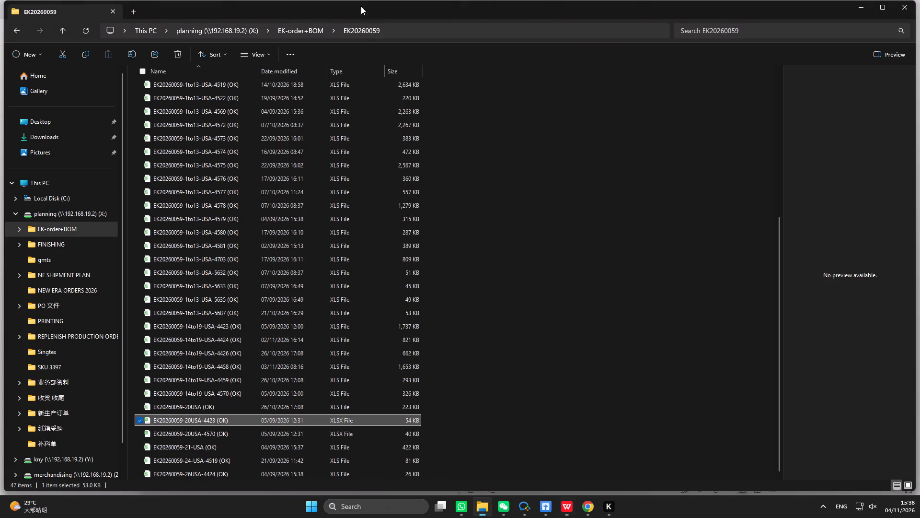
left_click(907, 9)
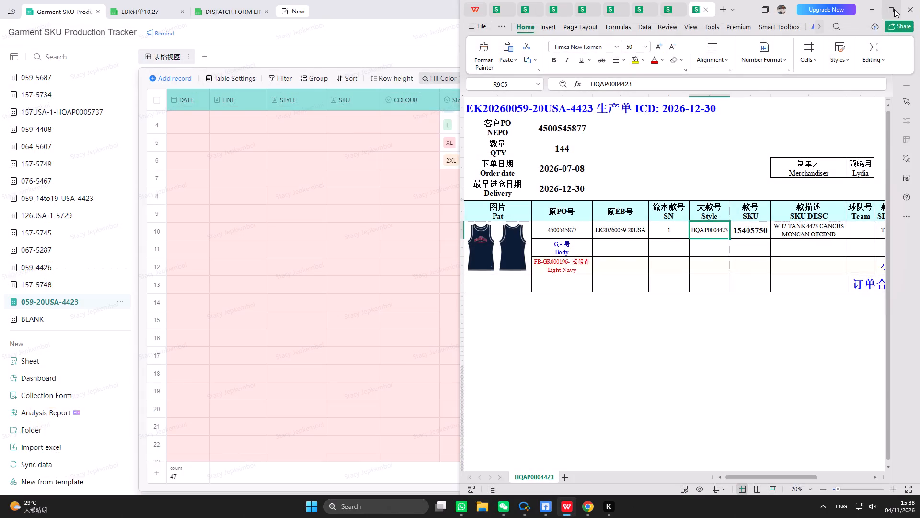
left_click(794, 74)
left_click(230, 165)
Hide the 原PO号 through 大款号 Style columns in the production order to compare its size quantities with the tracker's.
left_click_drag(280, 485, 306, 484)
left_click_drag(286, 489, 382, 475)
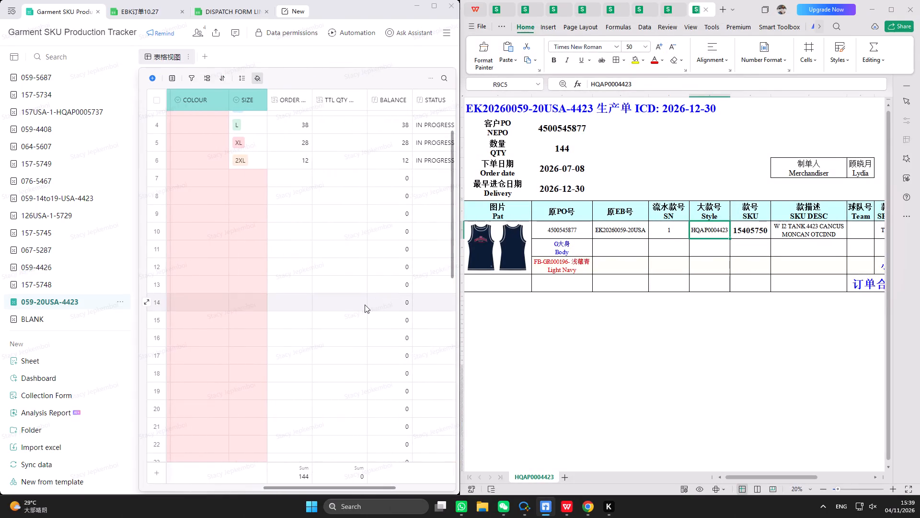
scroll(365, 305, "up", 3)
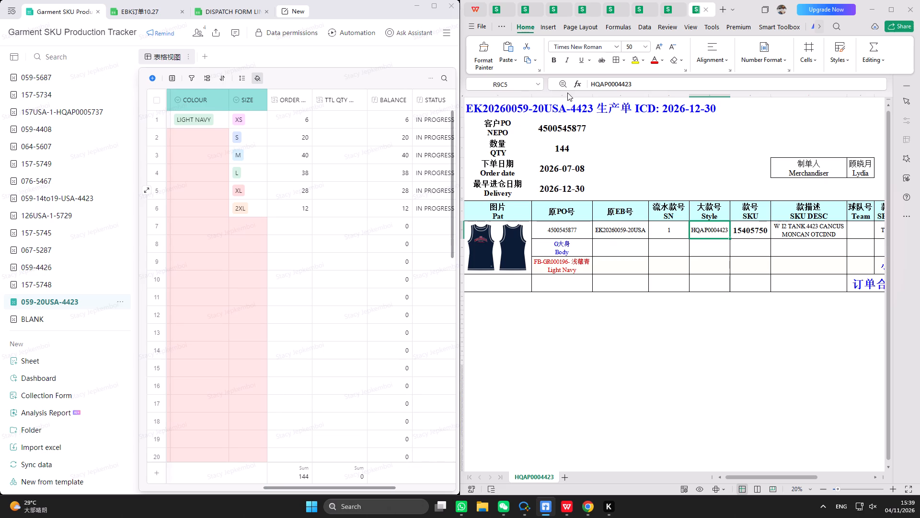
left_click_drag(564, 95, 700, 121)
right_click(672, 135)
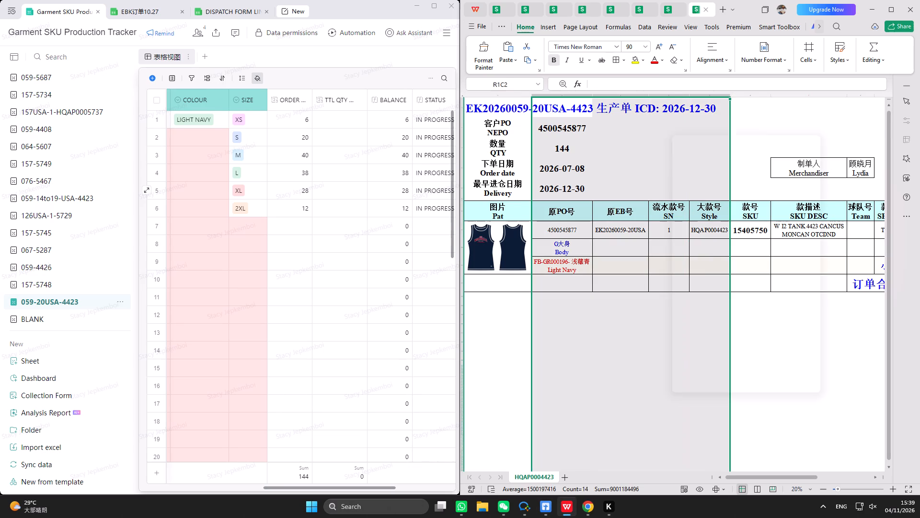
left_click(701, 186)
scroll(597, 248, "down", 1)
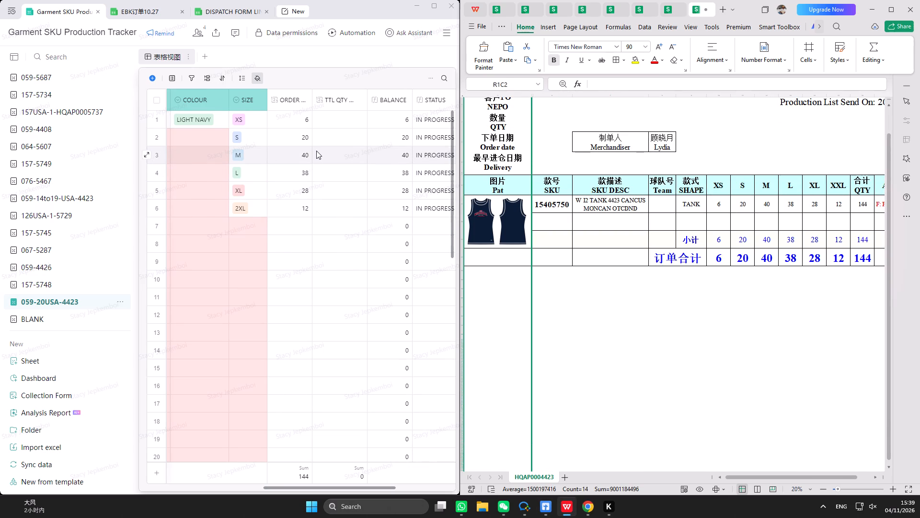
Enter the TTL QTY values 6, 20, 40, 38, 28 and 12 for sizes XS to 2XL in the production tracker.
left_click(339, 122)
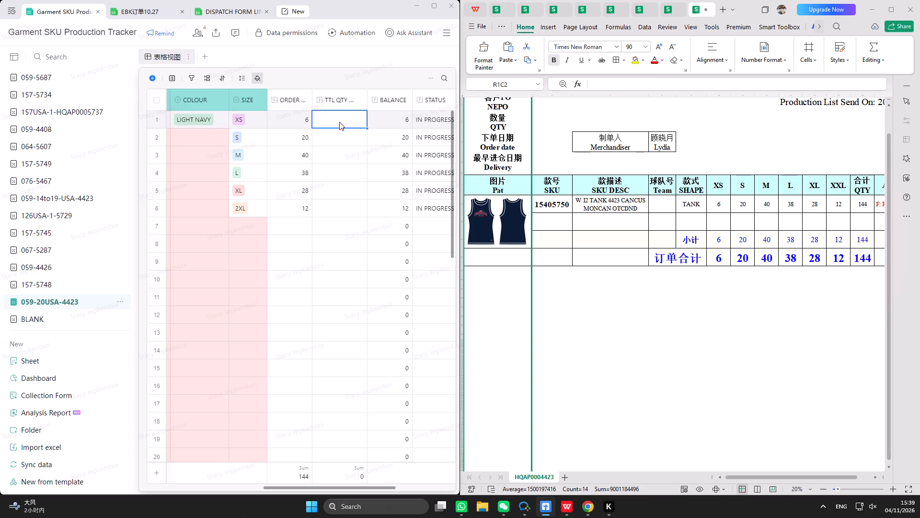
key("6")
key("Return")
type("20")
key("Return")
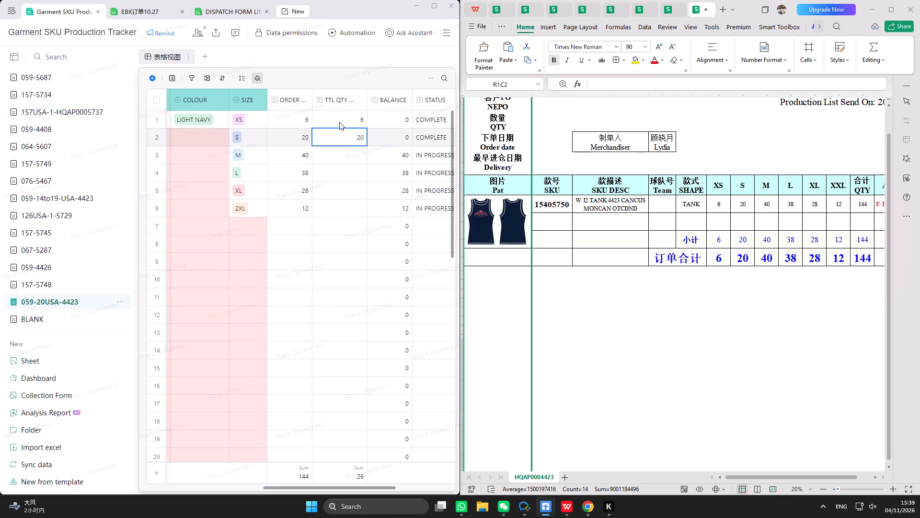
type("40")
key("Return")
type("38")
key("Return")
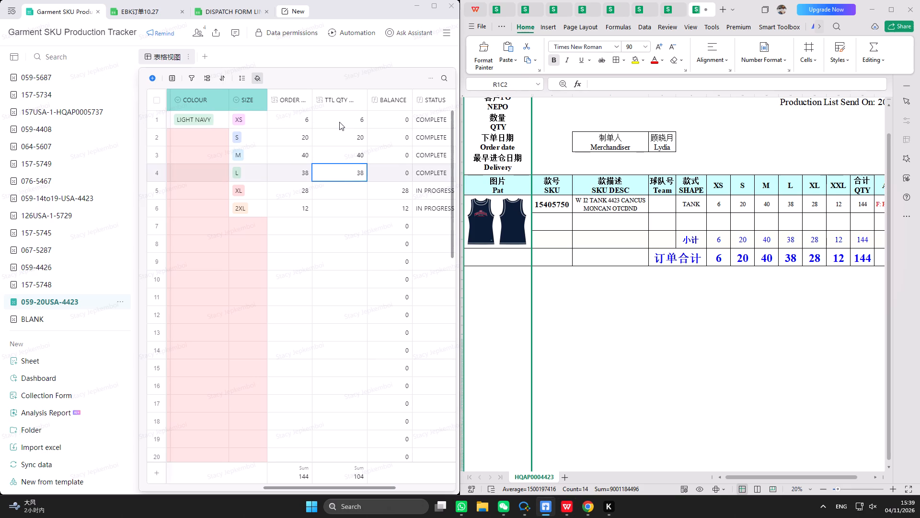
type("28")
key("Return")
type("12")
key("Return")
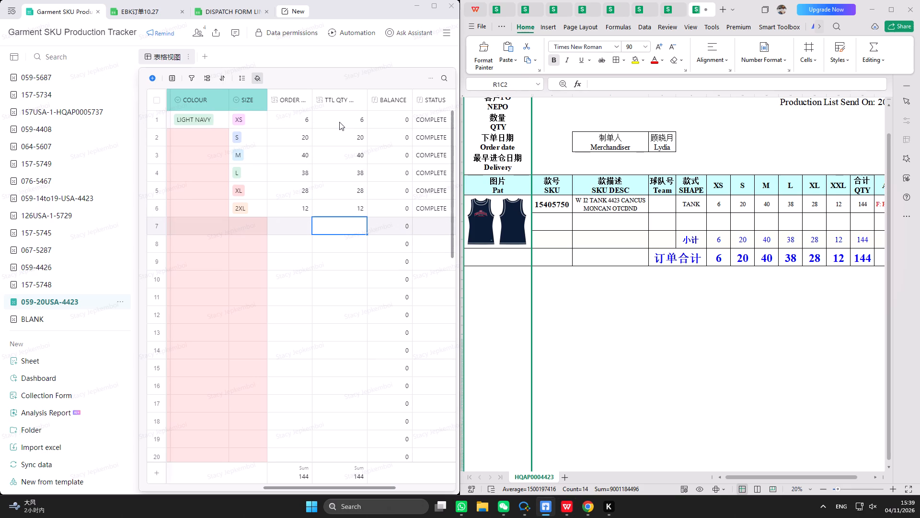
Maximize the production tracker and fill the date 2026/11/4 and line 12 down from the first record through the 2XL row.
left_click(436, 0)
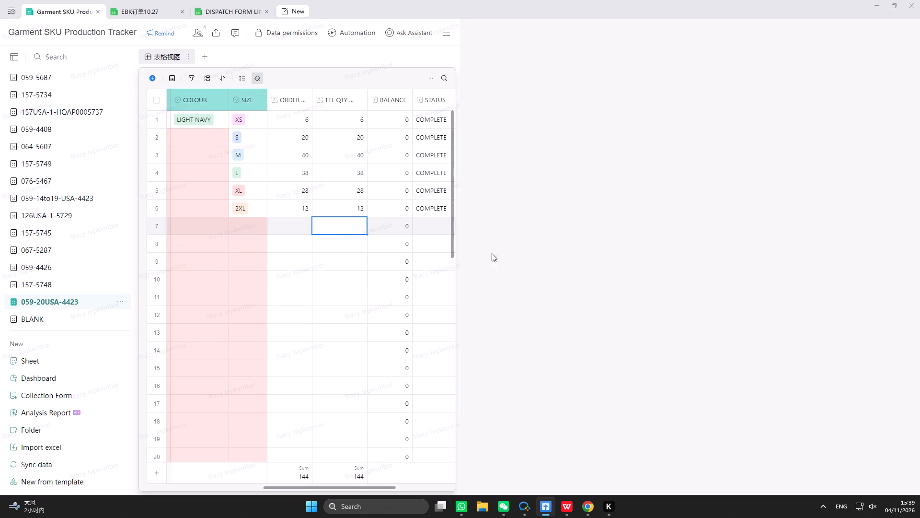
scroll(182, 230, "up", 4)
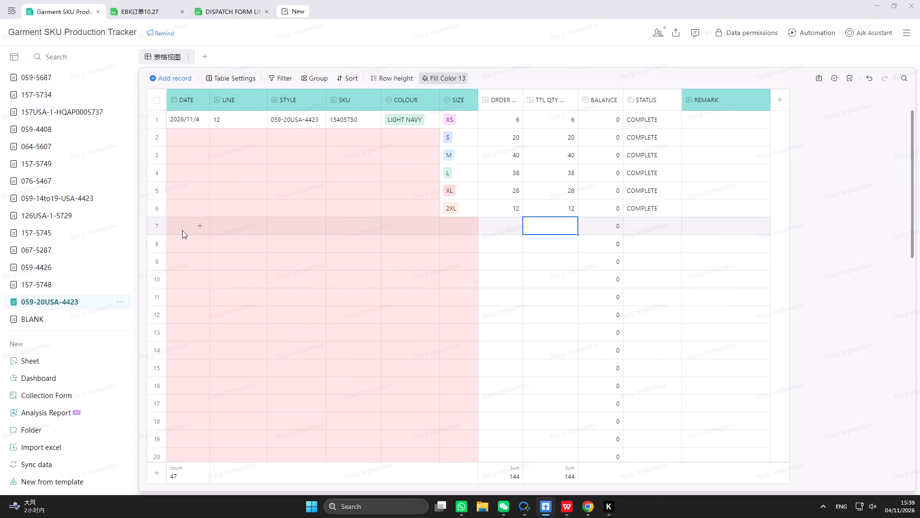
left_click(194, 122)
left_click_drag(209, 129, 210, 181)
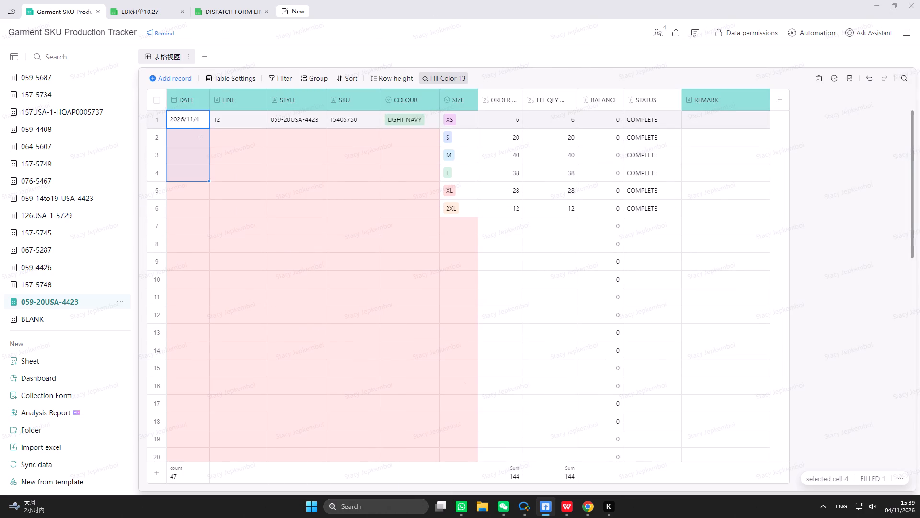
left_click_drag(210, 181, 205, 211)
left_click(231, 123)
left_click_drag(267, 127, 268, 128)
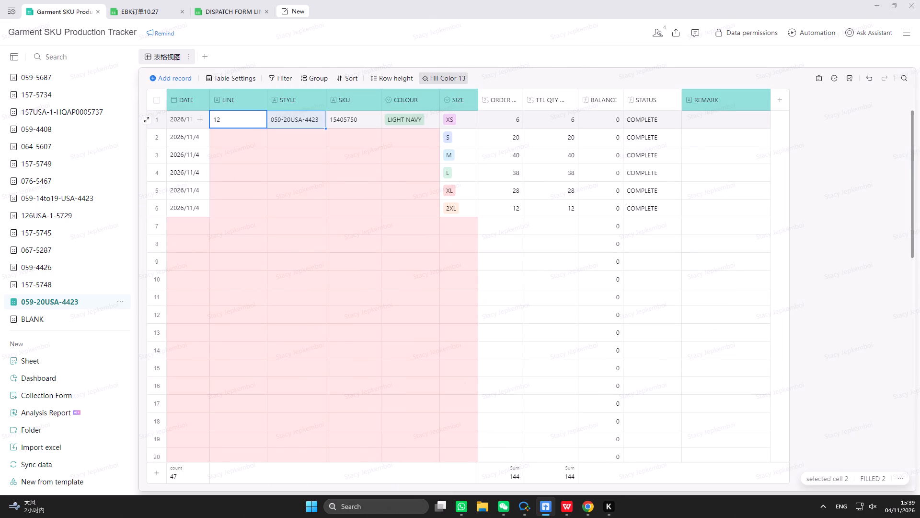
left_click_drag(268, 128, 261, 217)
left_click(247, 113)
left_click(258, 137)
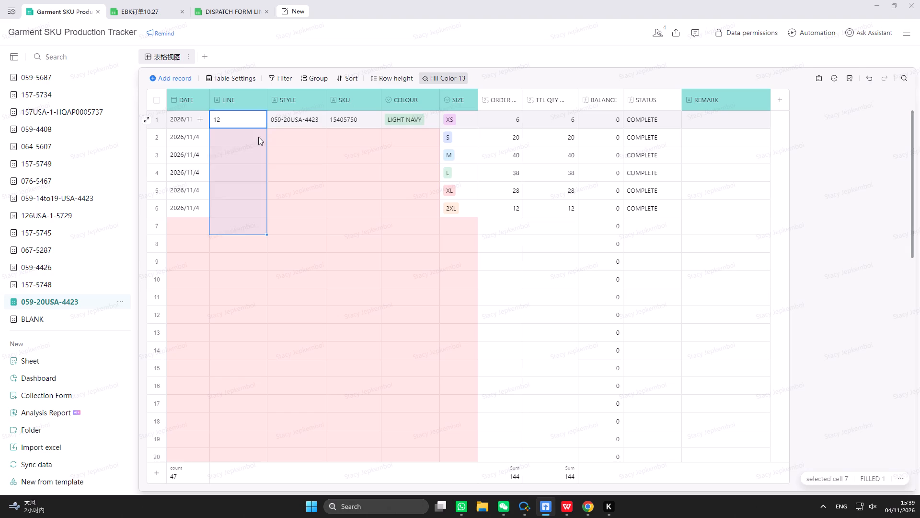
left_click(252, 122)
left_click_drag(267, 129, 260, 206)
Fill the style 059-20USA-4423, SKU 15405750 and colour LIGHT NAVY down through the 2XL row.
left_click(296, 125)
left_click_drag(327, 128, 317, 198)
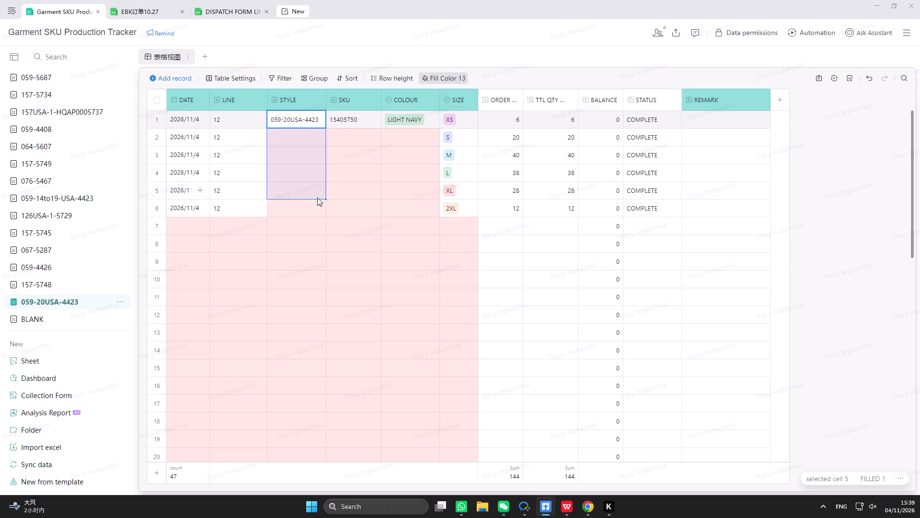
left_click_drag(317, 198, 317, 202)
left_click(350, 121)
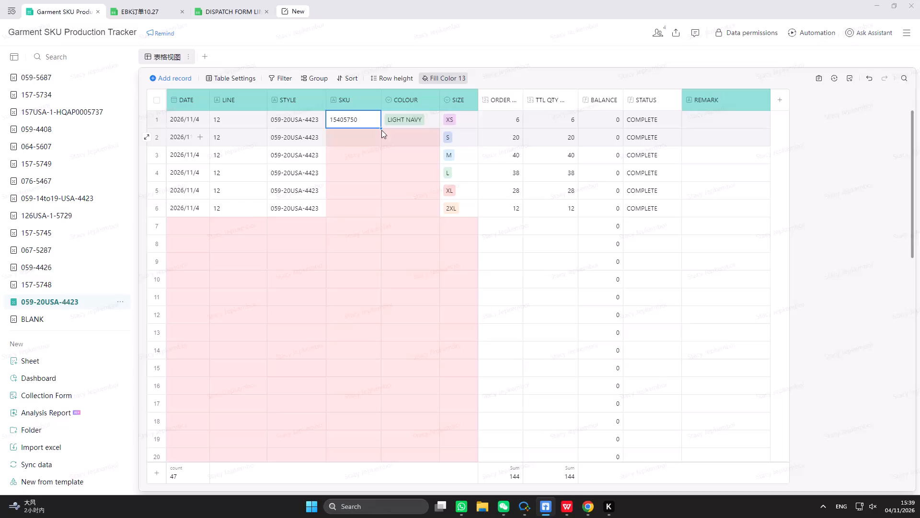
left_click_drag(380, 128, 379, 208)
left_click(416, 123)
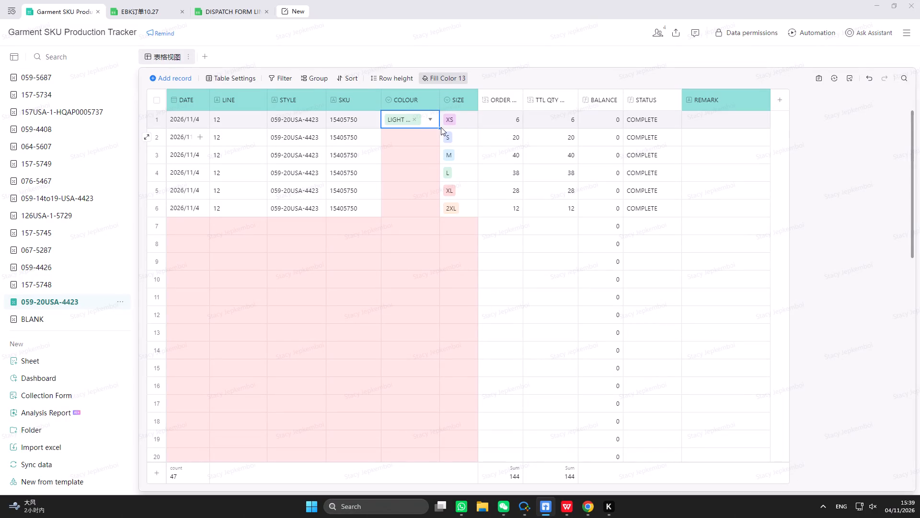
left_click_drag(441, 127, 431, 204)
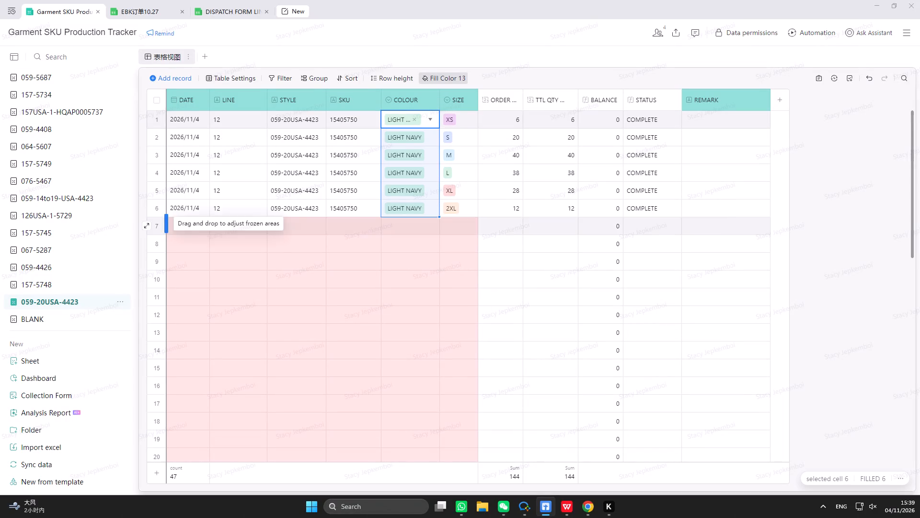
Delete the 41 empty records below the 2XL row, from row 7 to row 47.
left_click_drag(184, 229, 908, 517)
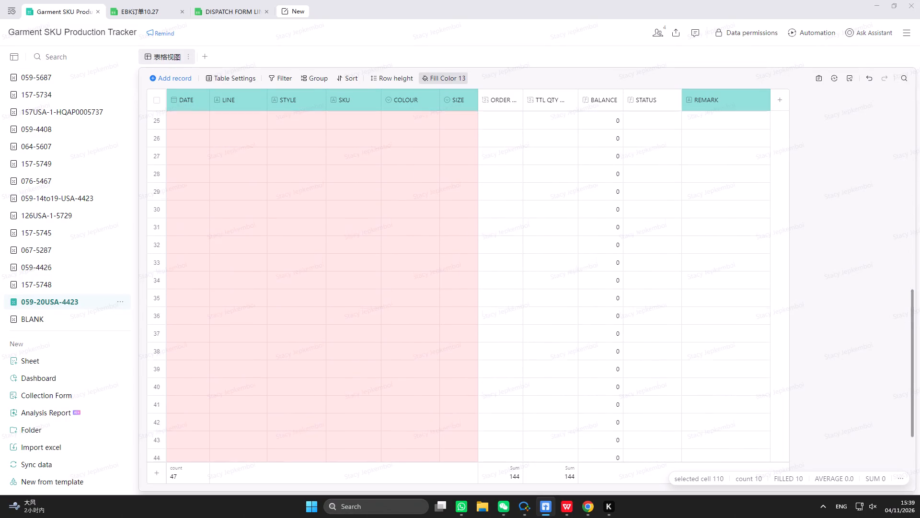
left_click_drag(908, 517, 768, 458)
scroll(556, 295, "down", 4)
right_click(556, 295)
left_click(590, 312)
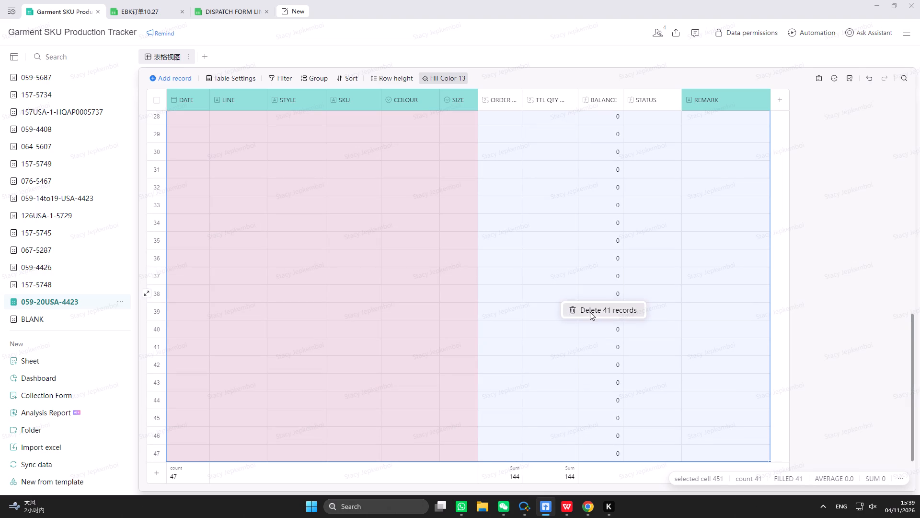
scroll(487, 285, "up", 15)
Enter the remark COMPLETE for the XS record and fill it down through the 2XL row.
left_click(729, 119)
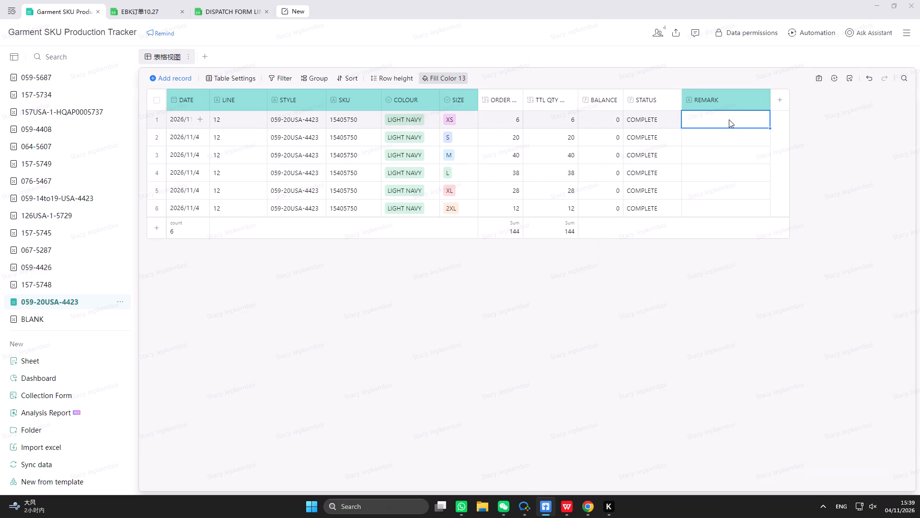
type("COMPLETE")
left_click(732, 133)
left_click(731, 124)
left_click_drag(770, 129, 762, 200)
left_click(237, 12)
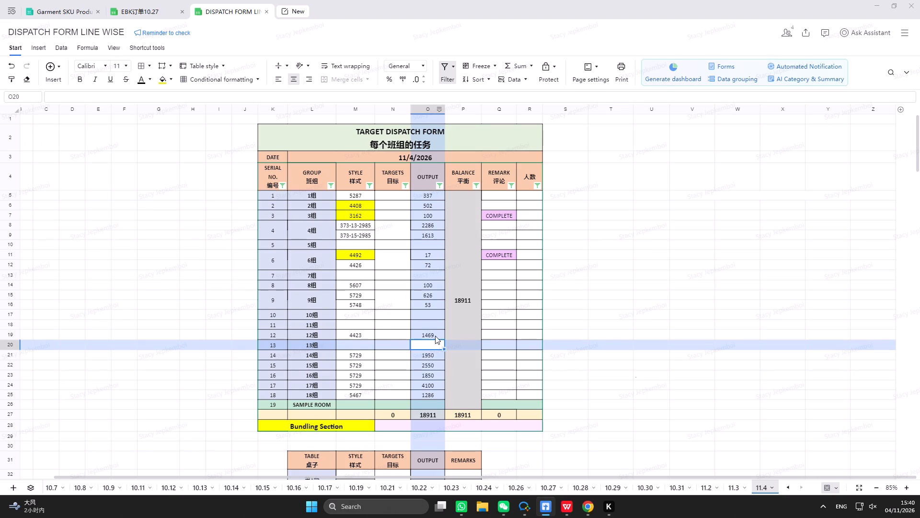
left_click(140, 9)
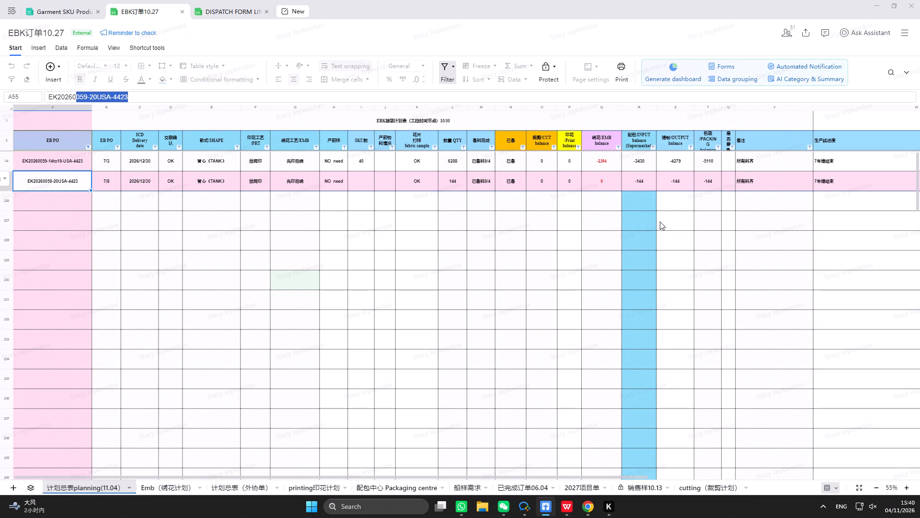
left_click(644, 187)
triple_click(626, 96)
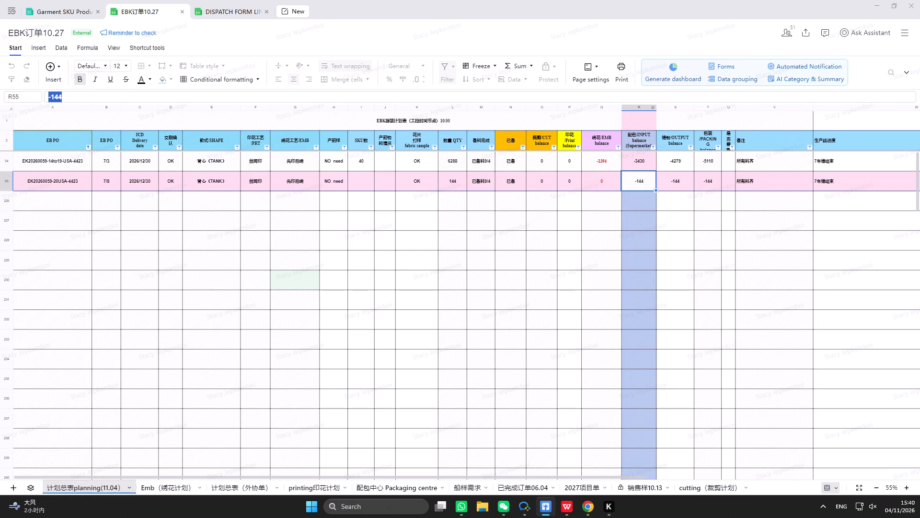
key("0")
key("Return")
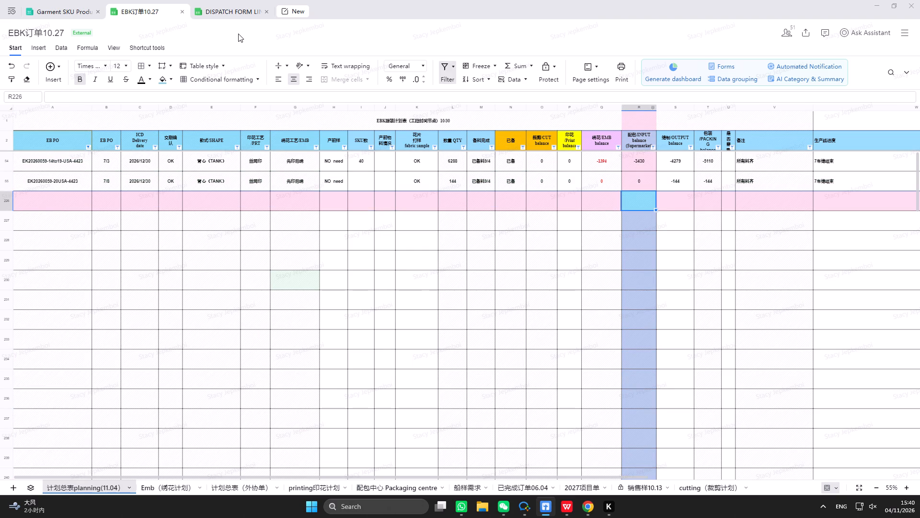
Return to the 059-20USA-4423 sheet in the production tracker and narrow its REMARK column.
left_click(210, 6)
scroll(282, 238, "up", 3)
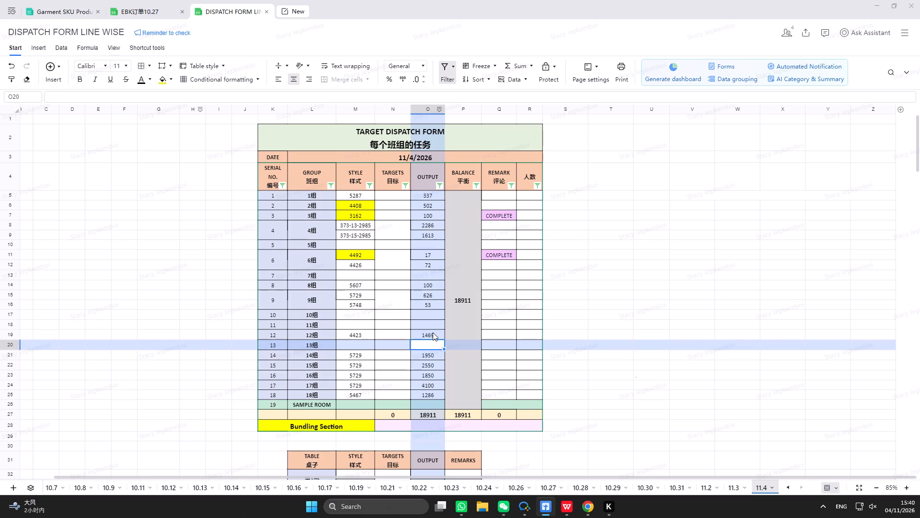
left_click(138, 15)
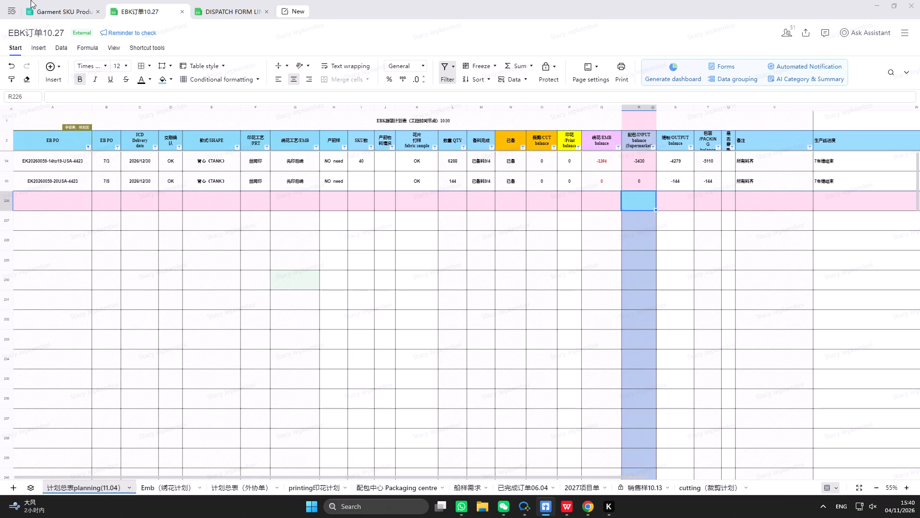
left_click(45, 8)
scroll(153, 231, "up", 1)
left_click(576, 357)
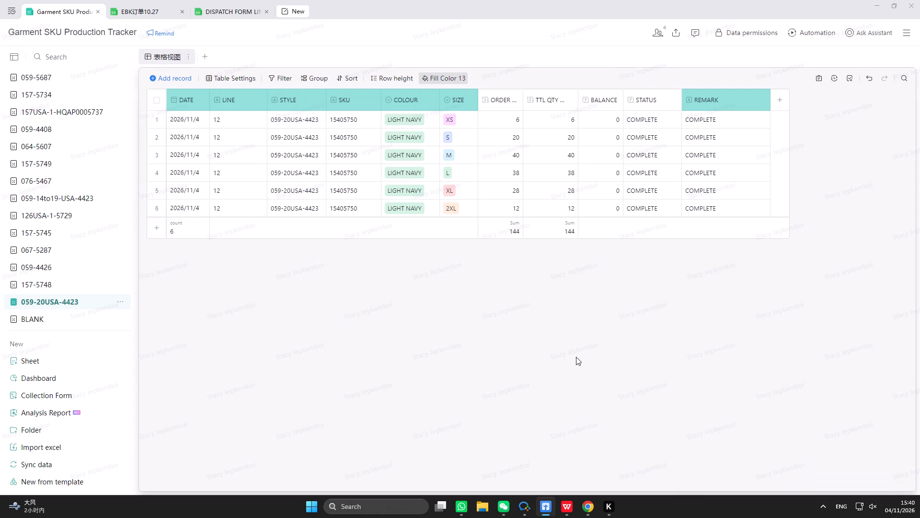
scroll(357, 253, "up", 7)
left_click_drag(770, 103, 735, 106)
scroll(272, 165, "up", 6)
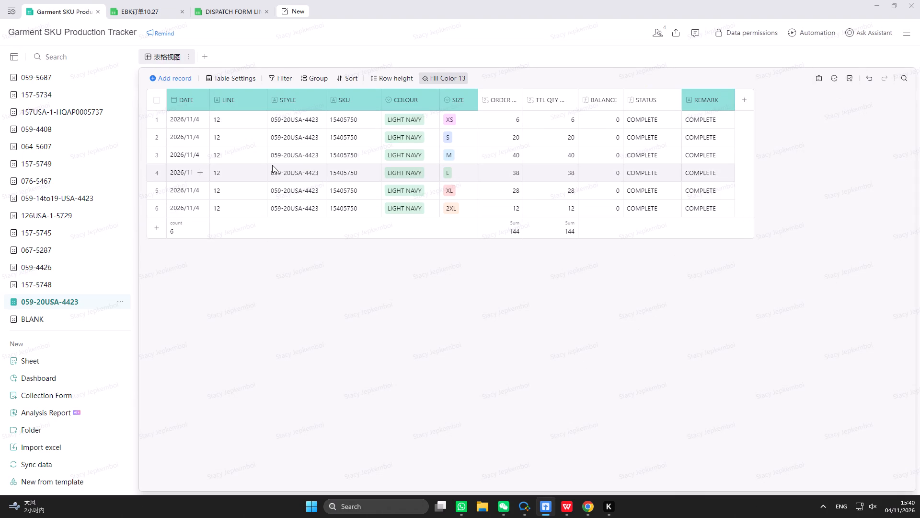
Switch to Weixin and add a screenshot of the tracker's header and six size rows to the chat last messaged "3162 Complete".
left_click(508, 506)
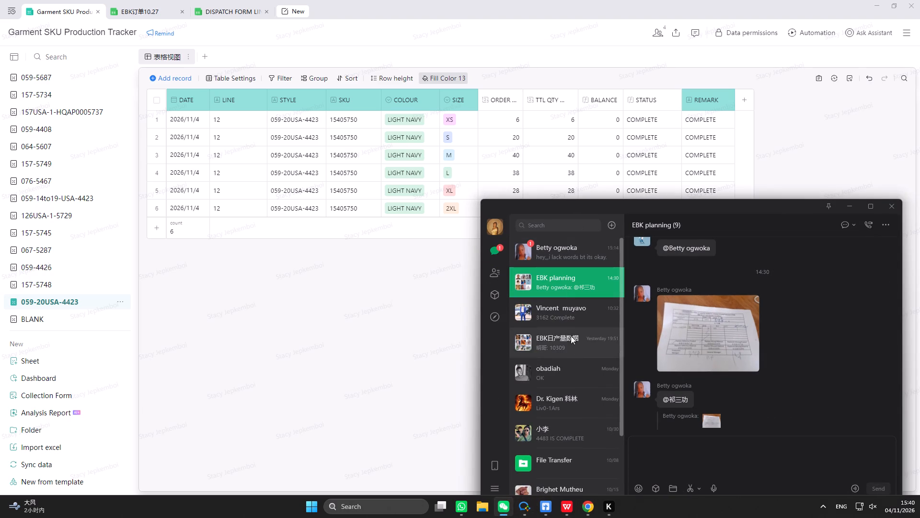
left_click(572, 321)
left_click(699, 486)
left_click(709, 463)
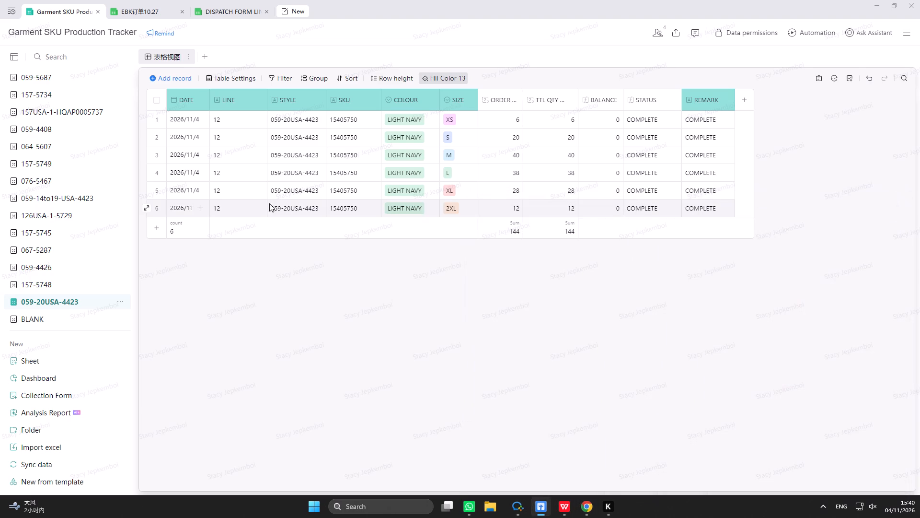
left_click_drag(148, 88, 738, 242)
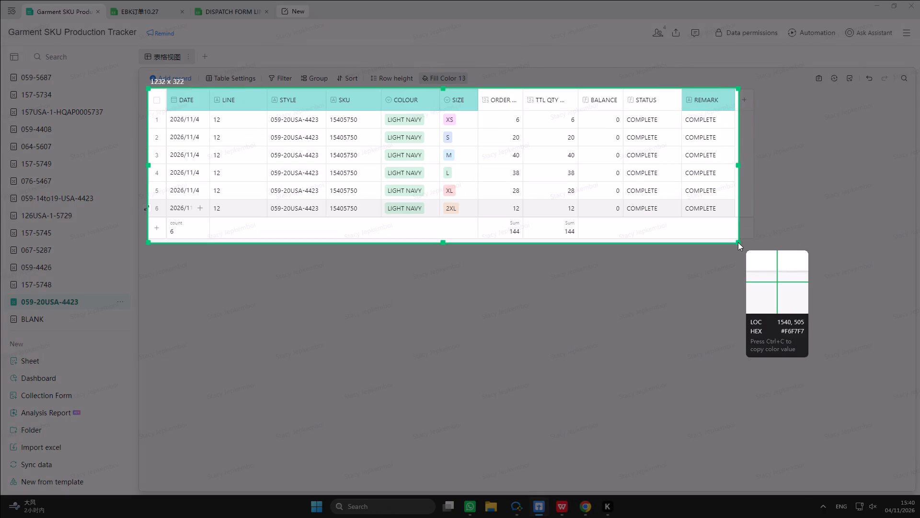
left_click_drag(738, 242, 736, 217)
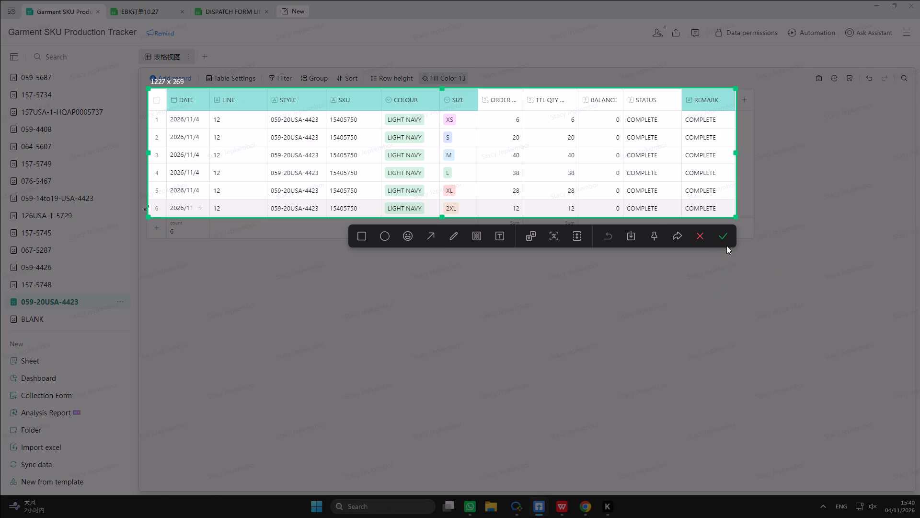
left_click(724, 235)
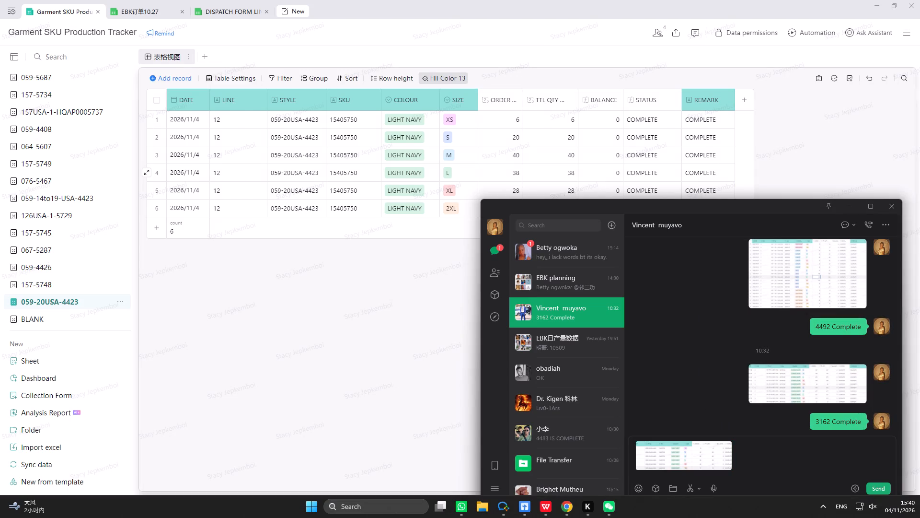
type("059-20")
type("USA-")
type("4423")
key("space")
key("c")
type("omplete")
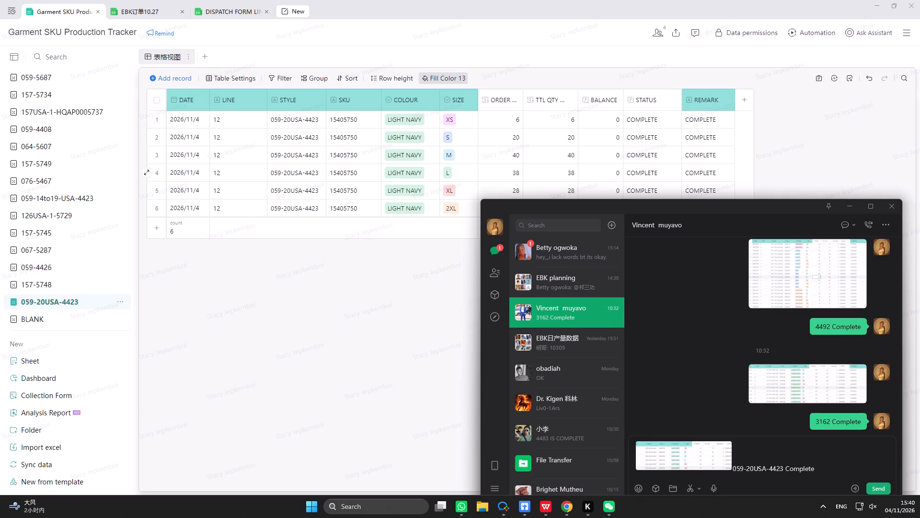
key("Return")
left_click(856, 202)
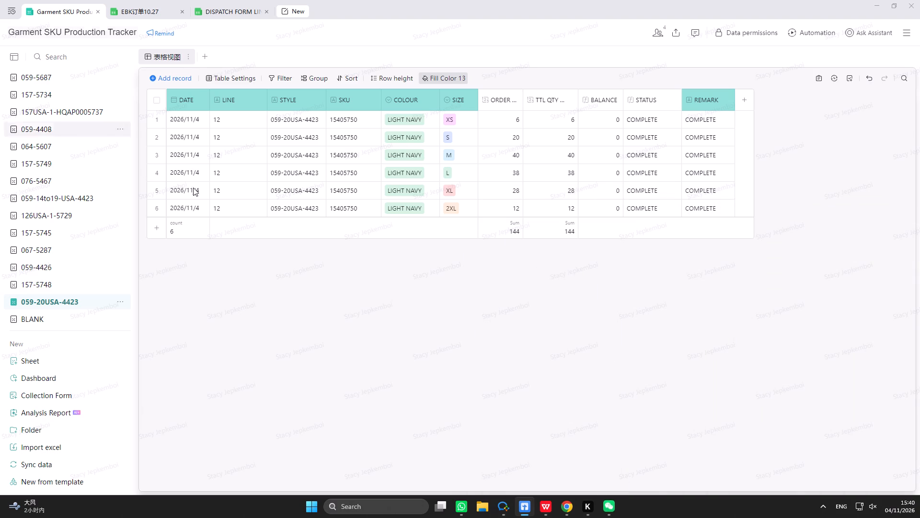
Move the 059-20USA-4423 sheet up the tracker's sheet list to sit between 059-4413 and 059-4436.
left_click_drag(76, 301, 72, 96)
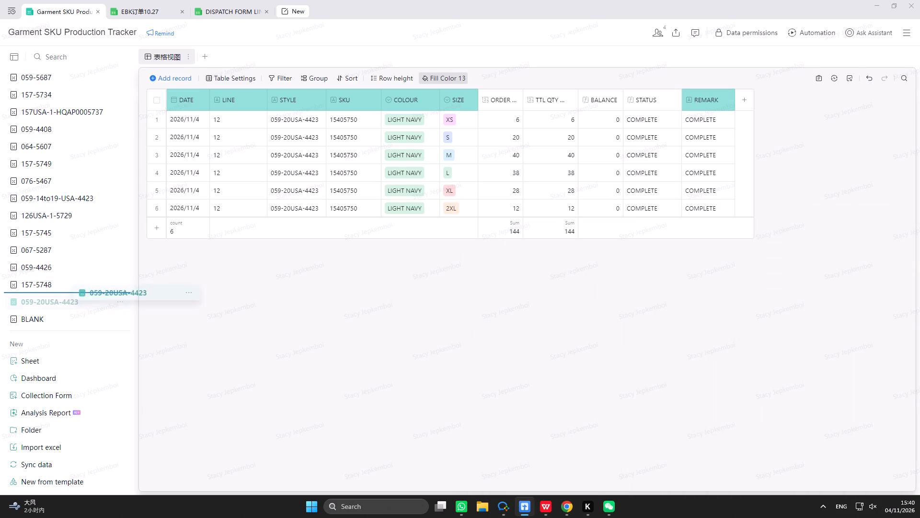
left_click_drag(72, 96, 95, 59)
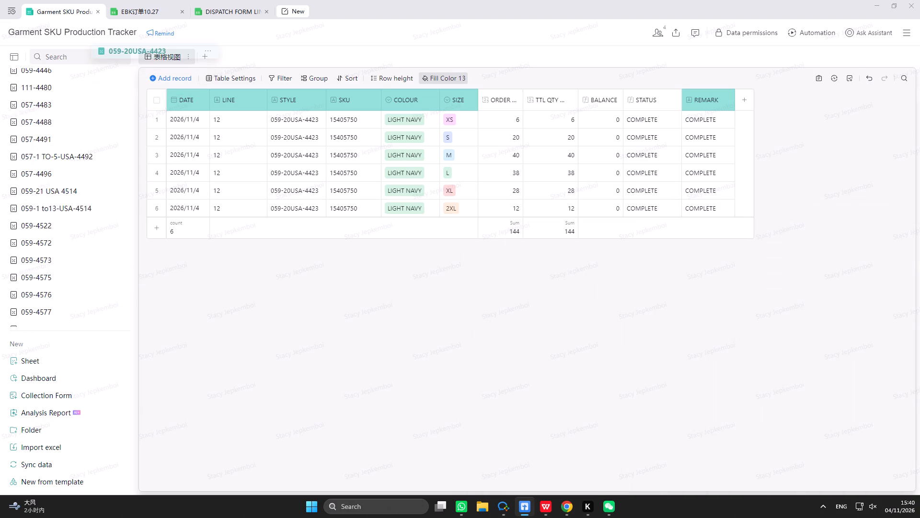
left_click_drag(95, 59, 74, 154)
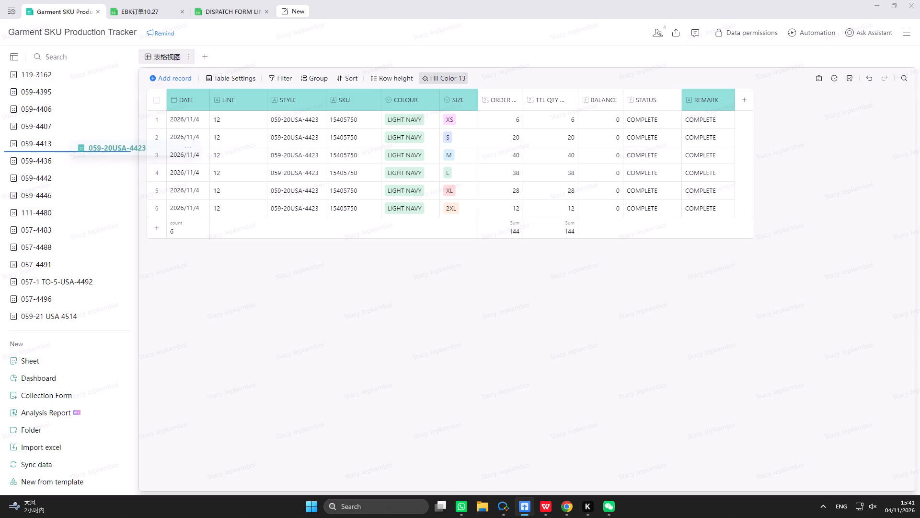
left_click_drag(74, 154, 46, 157)
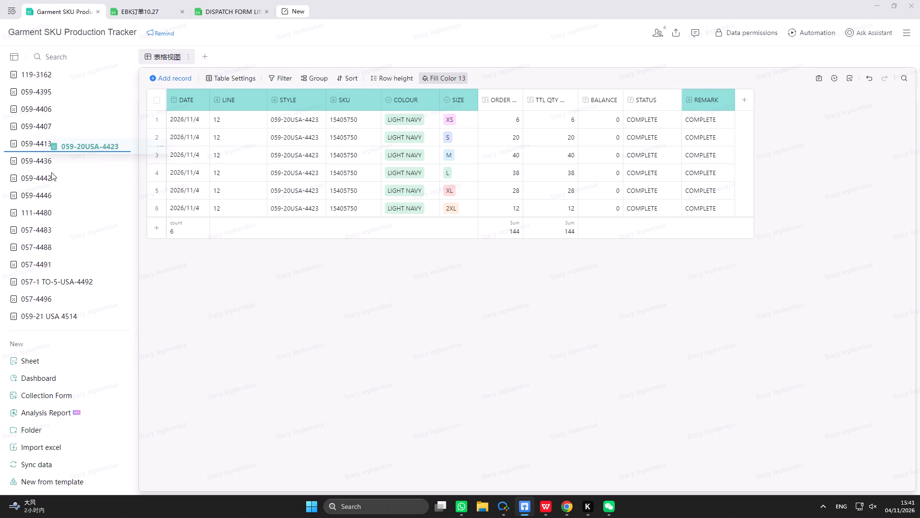
Open the 059-14to19-USA-4423 tracker sheet and examine the balance and status of its last records.
scroll(69, 205, "down", 17)
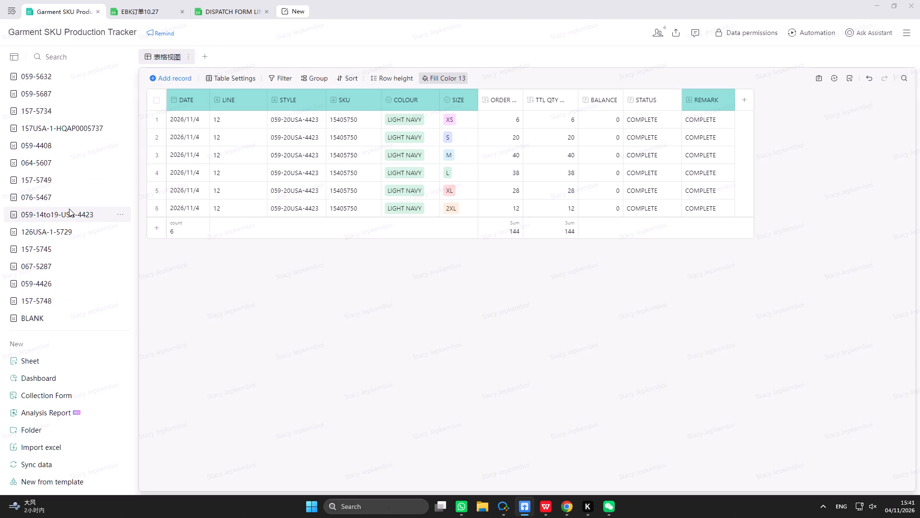
scroll(69, 209, "down", 1)
left_click(69, 210)
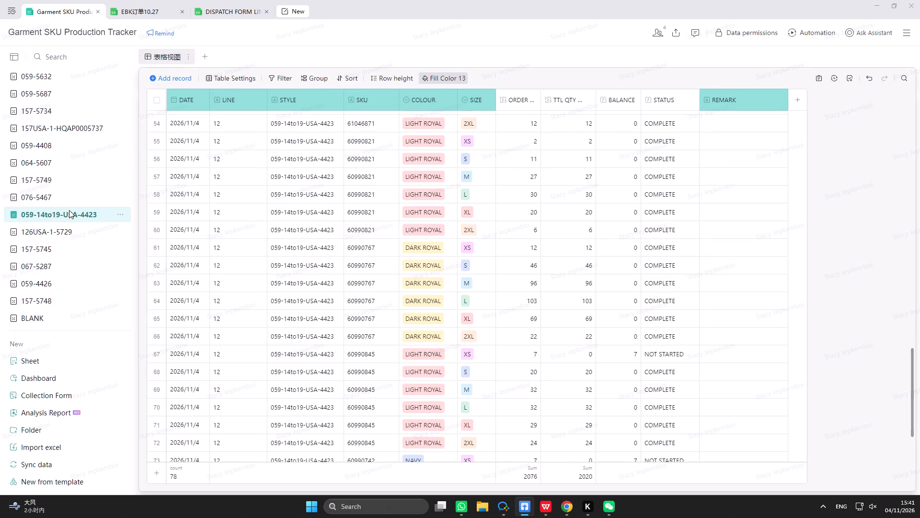
scroll(372, 305, "down", 17)
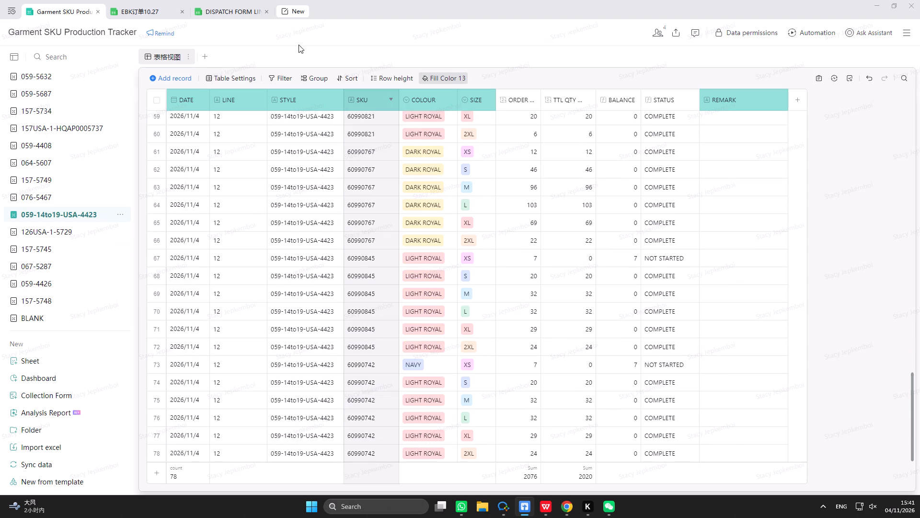
Check group 12's style 4423 in the 11.4 sheet of DISPATCH FORM LINE WISE against its orders in EBK订单10.27.
left_click(247, 12)
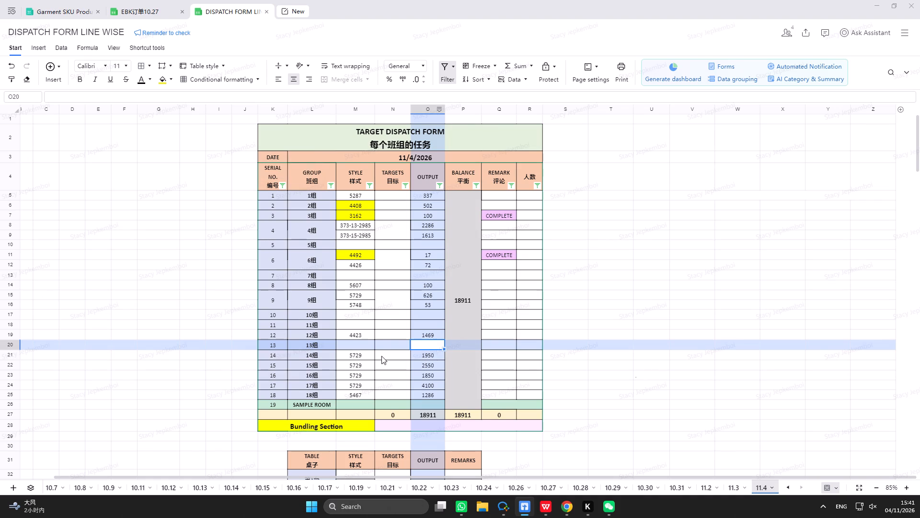
left_click(359, 343)
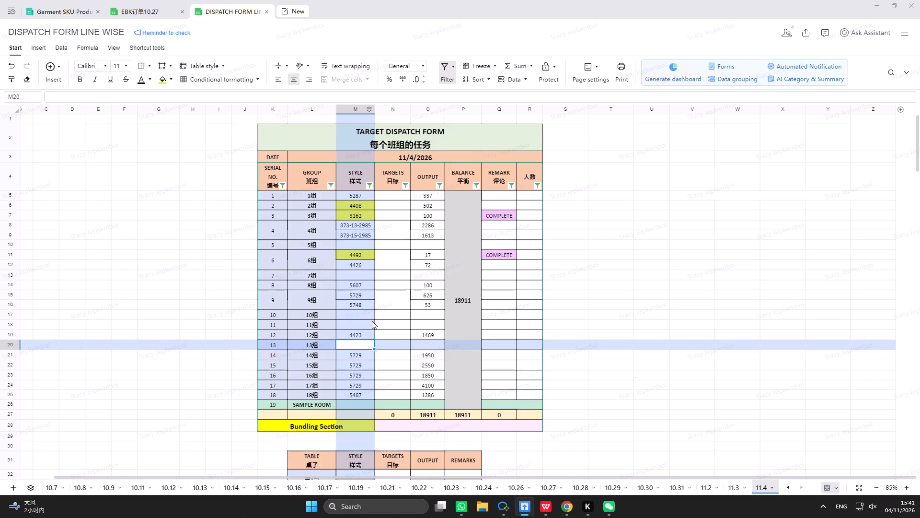
left_click(358, 268)
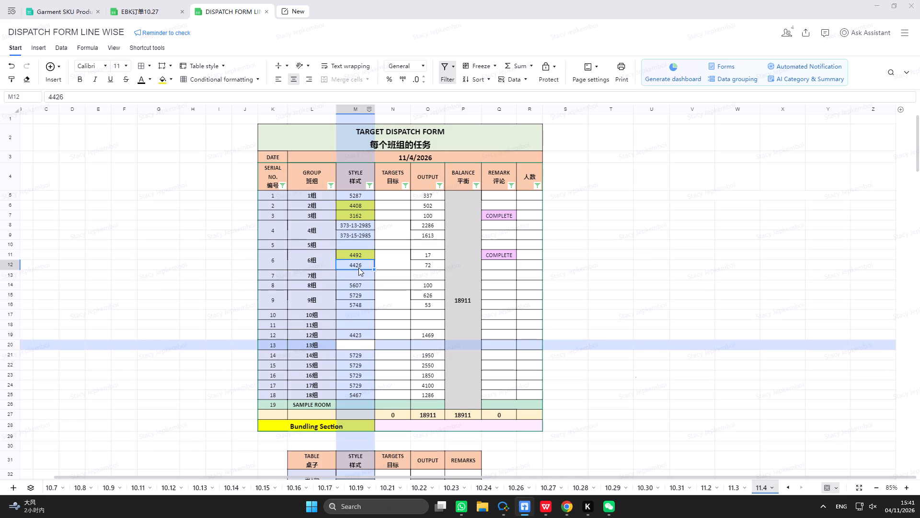
left_click(712, 346)
scroll(584, 313, "up", 4)
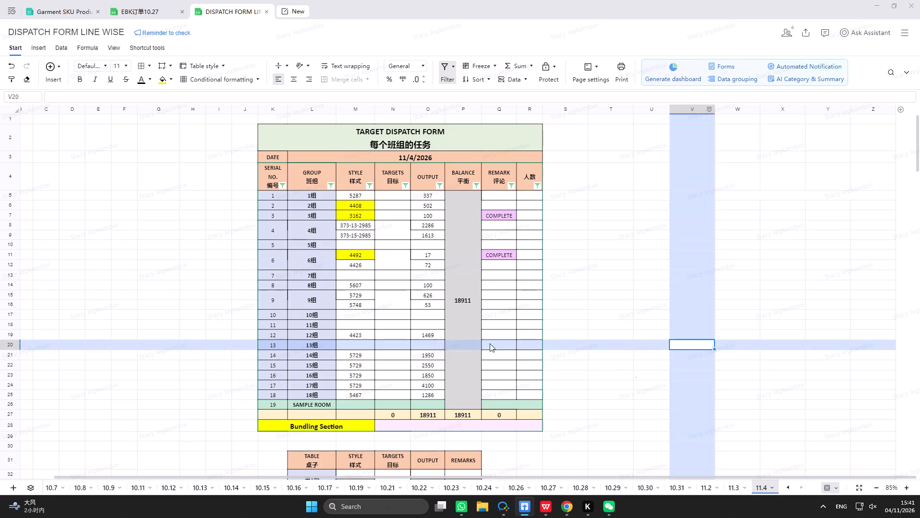
left_click(358, 334)
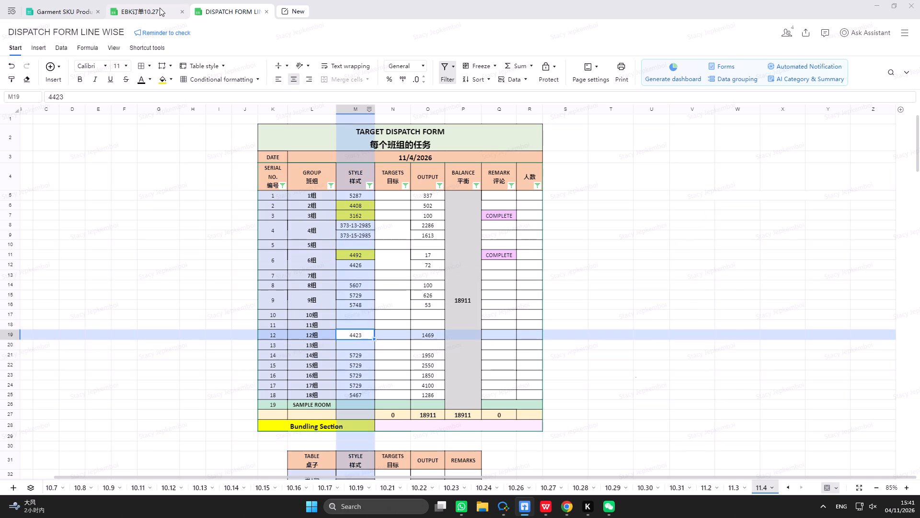
left_click(160, 8)
left_click(74, 161)
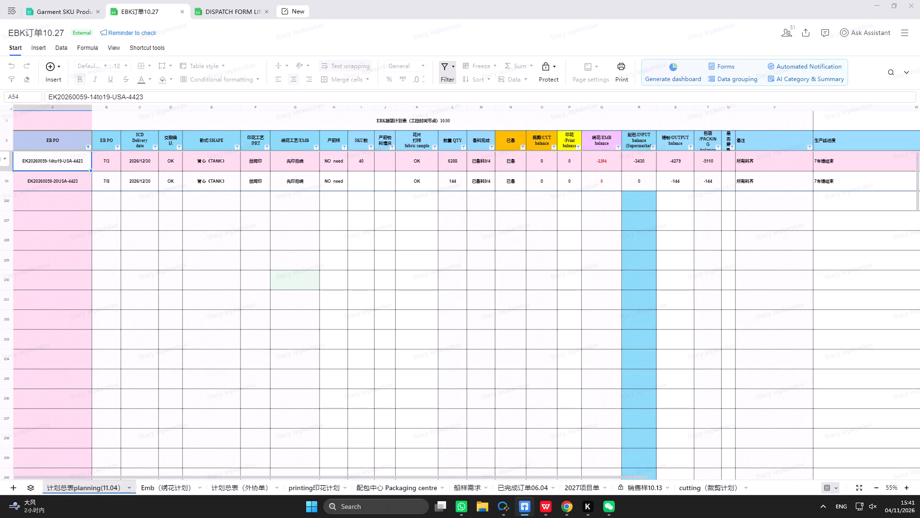
left_click(233, 6)
left_click(598, 353)
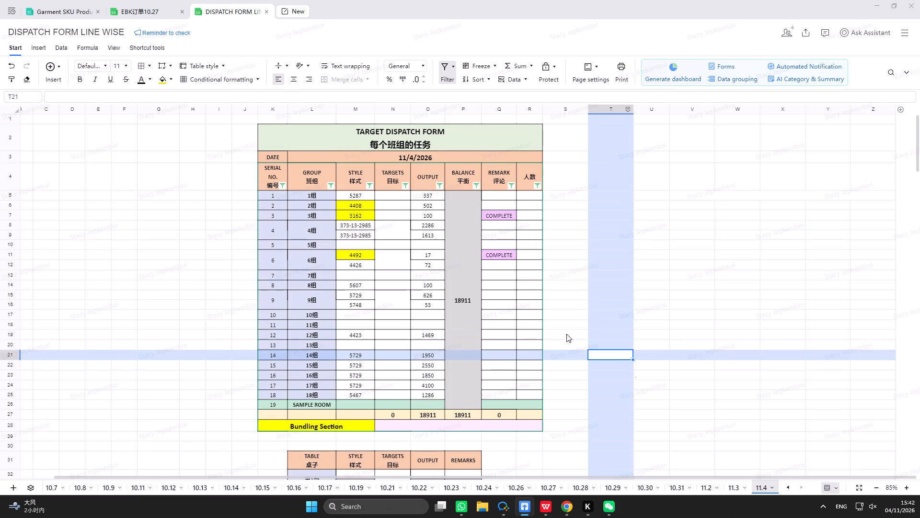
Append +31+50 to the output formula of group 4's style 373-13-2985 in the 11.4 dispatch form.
left_click(423, 234)
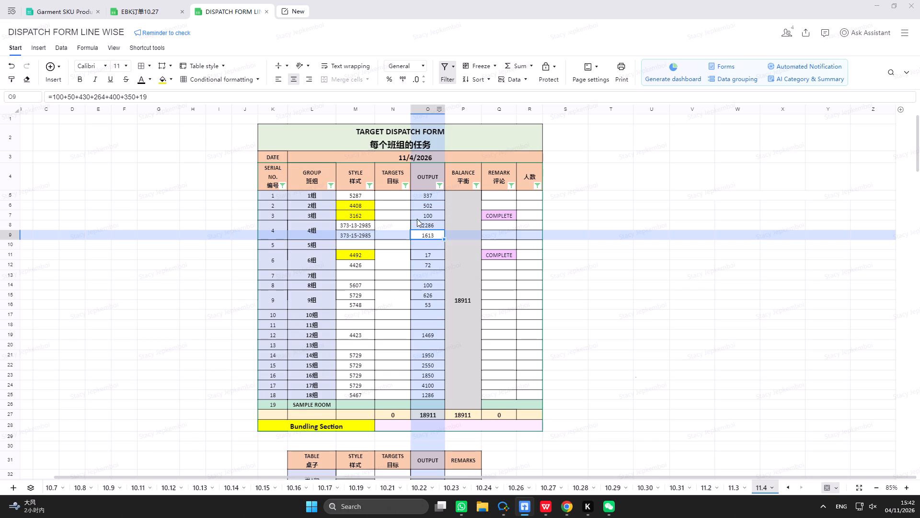
left_click(422, 226)
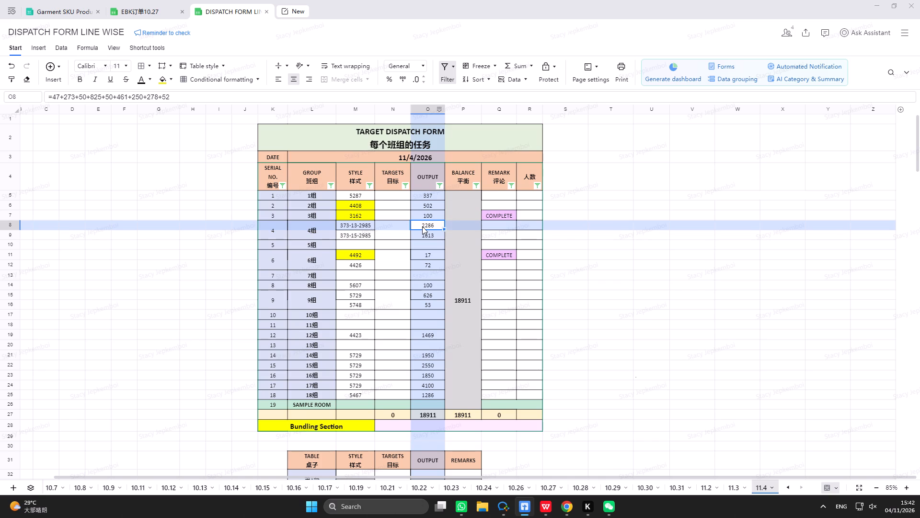
left_click(392, 95)
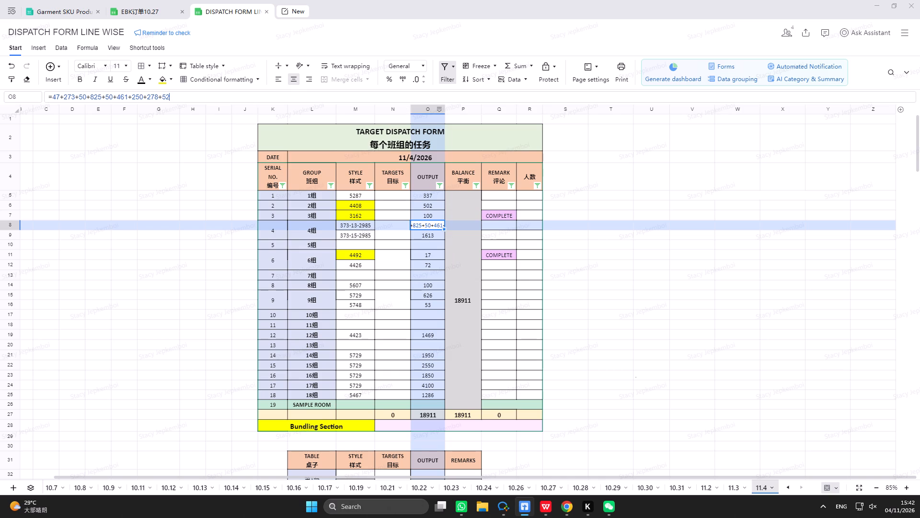
type("+31+50")
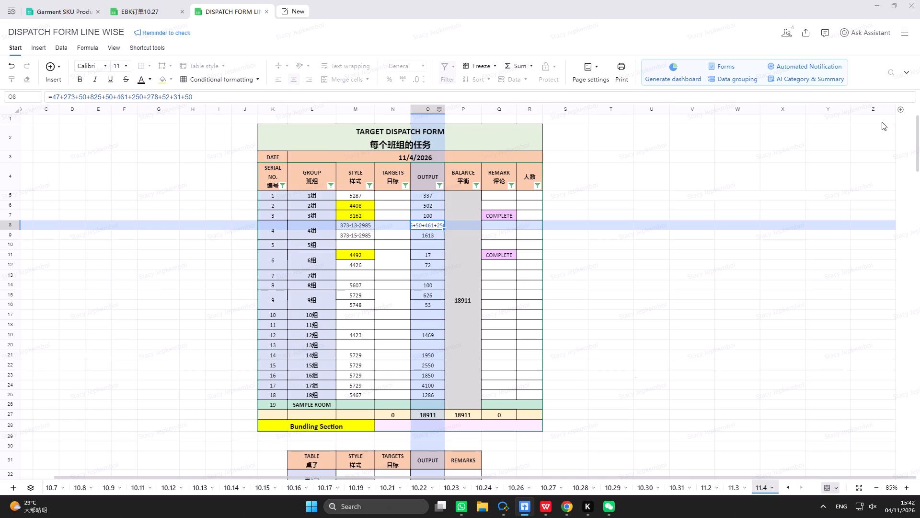
key("Return")
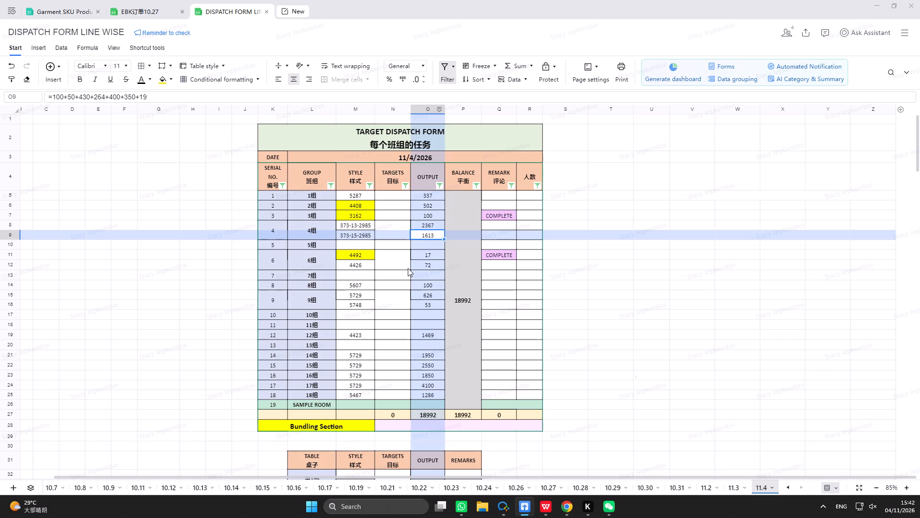
Append +24+18+12+33+24+9+2+12+19+19+6+19+38+38 to the output formula of group 6's style 4426.
left_click(426, 265)
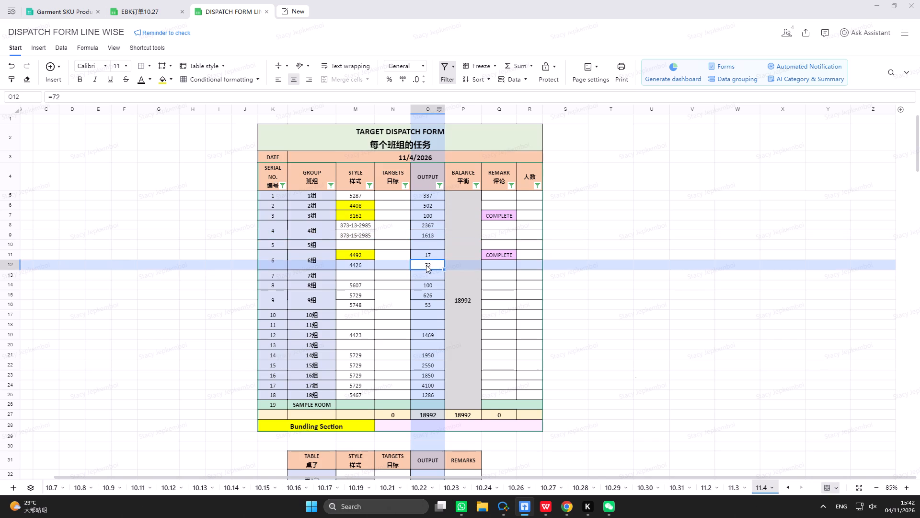
left_click(211, 98)
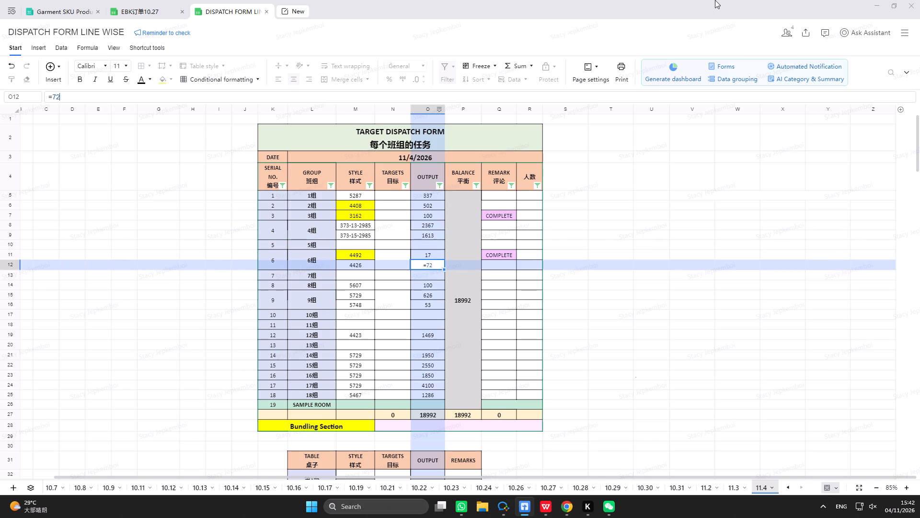
type("+24+18+12+33+24+9")
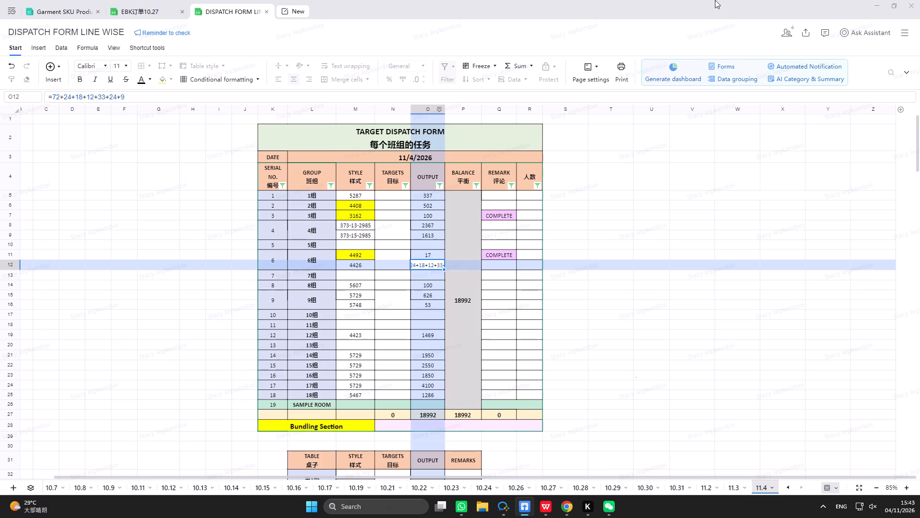
type("+2+12+19+19+6")
type("+19")
type("+38+38")
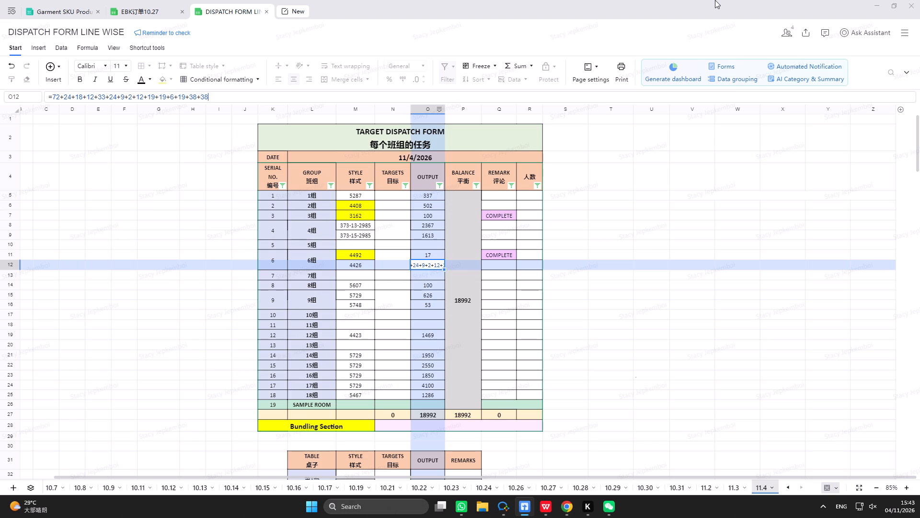
key("Return")
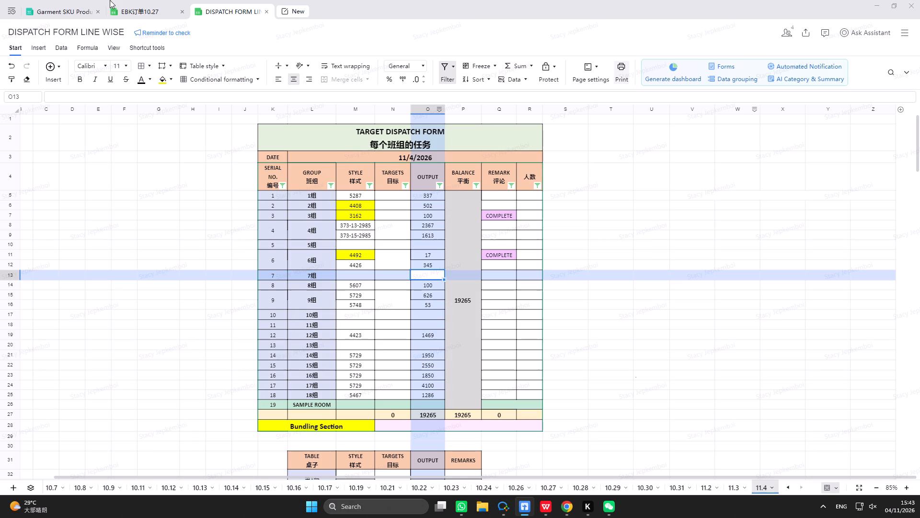
Filter the EB PO column of the EBK订单10.27 planning sheet to the order matching 4859.
left_click(151, 16)
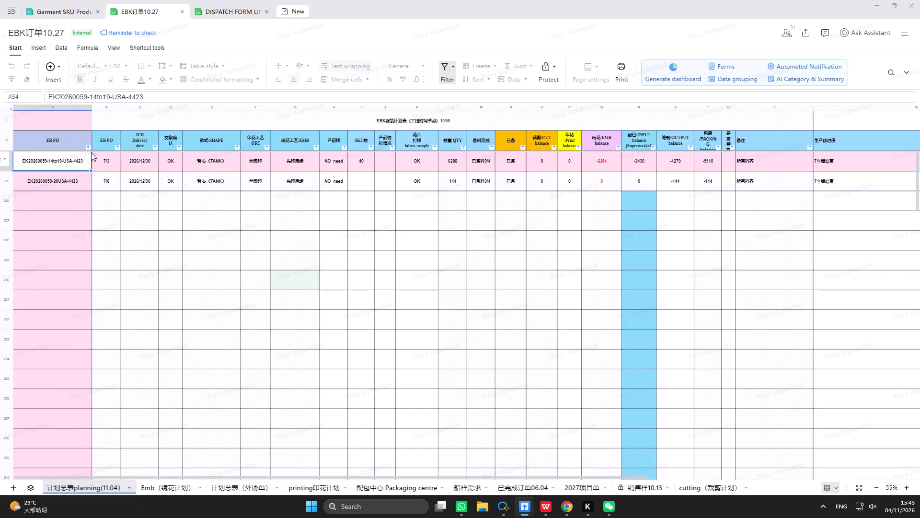
left_click(88, 150)
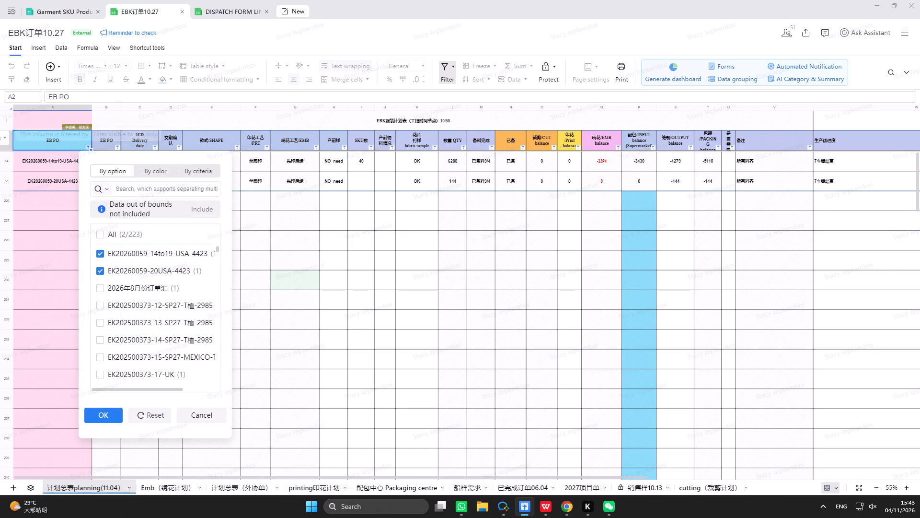
type("4859")
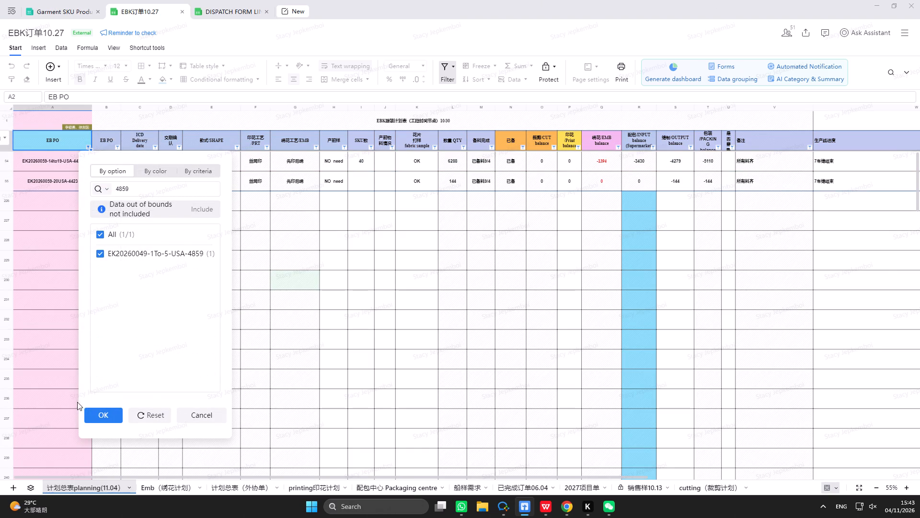
left_click(101, 420)
scroll(224, 277, "up", 6)
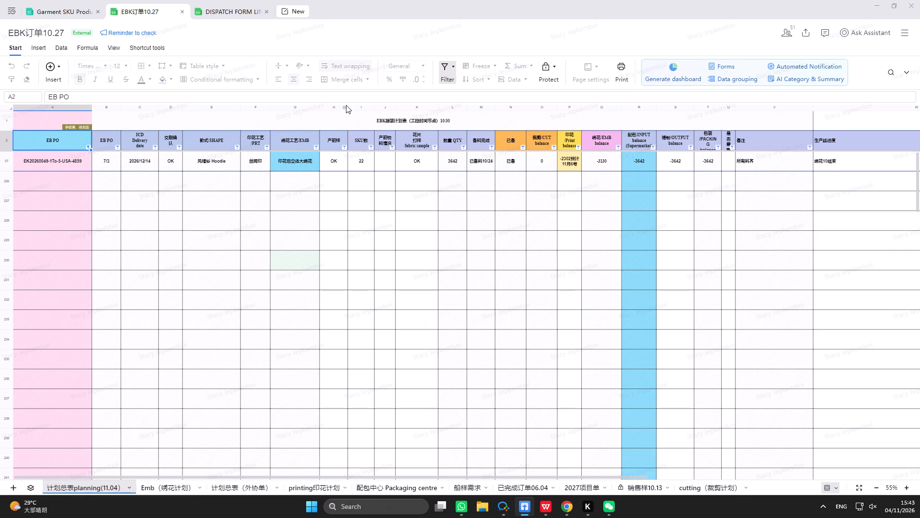
Insert a new row directly below group 6's style 4426 in the 11.4 sheet of DISPATCH FORM LINE WISE.
left_click(230, 10)
left_click(357, 268)
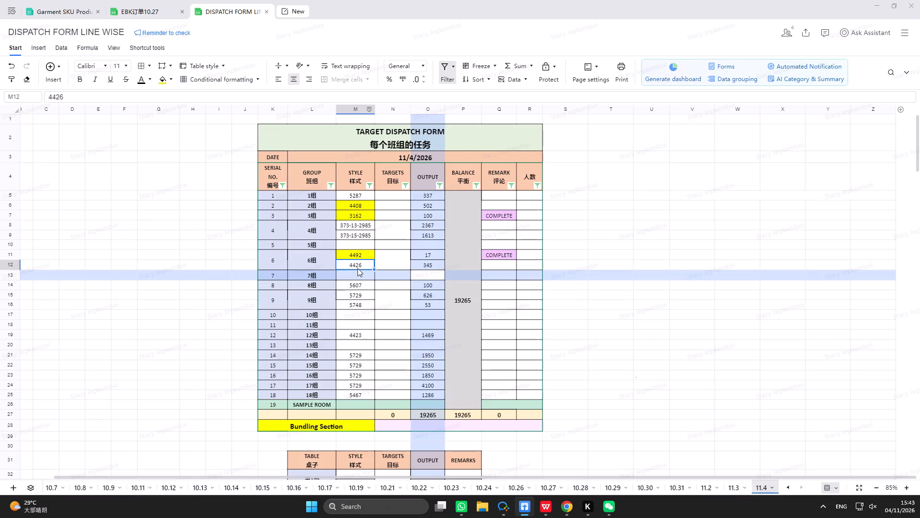
left_click(3, 266)
right_click(3, 266)
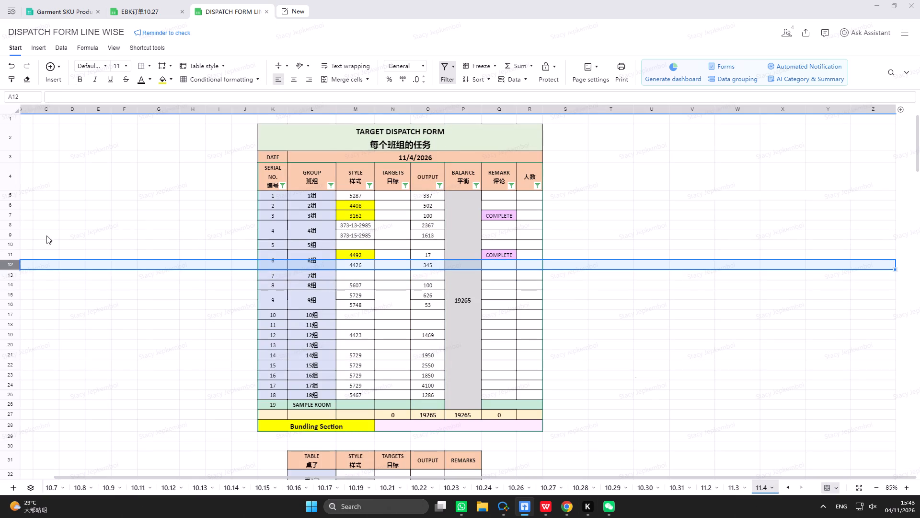
left_click(33, 138)
scroll(373, 270, "up", 1)
Enter style 4859 in group 6's blank row with the output formula =29+19+44+25.
left_click(365, 272)
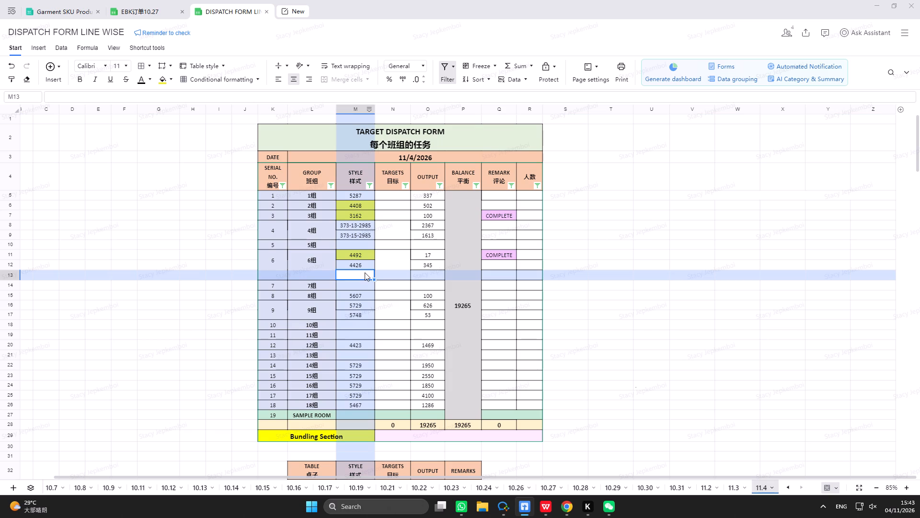
type("4859")
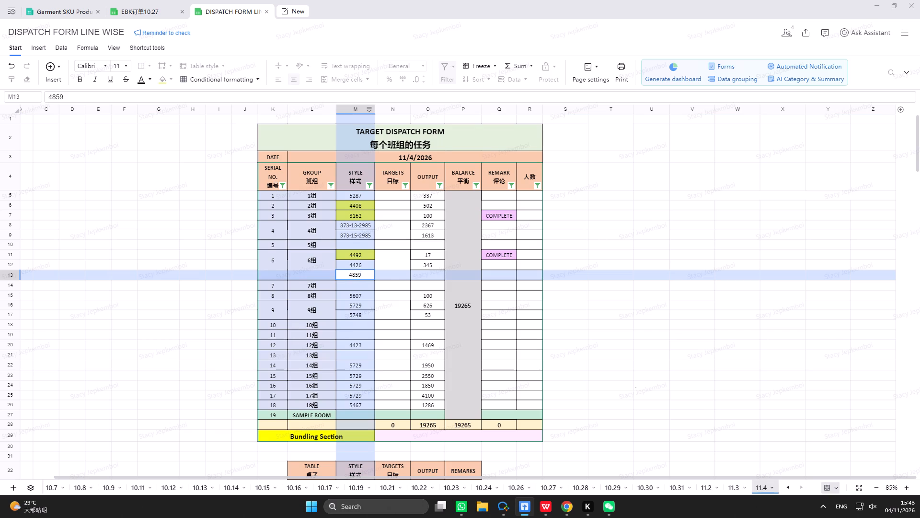
left_click(440, 271)
key("equal")
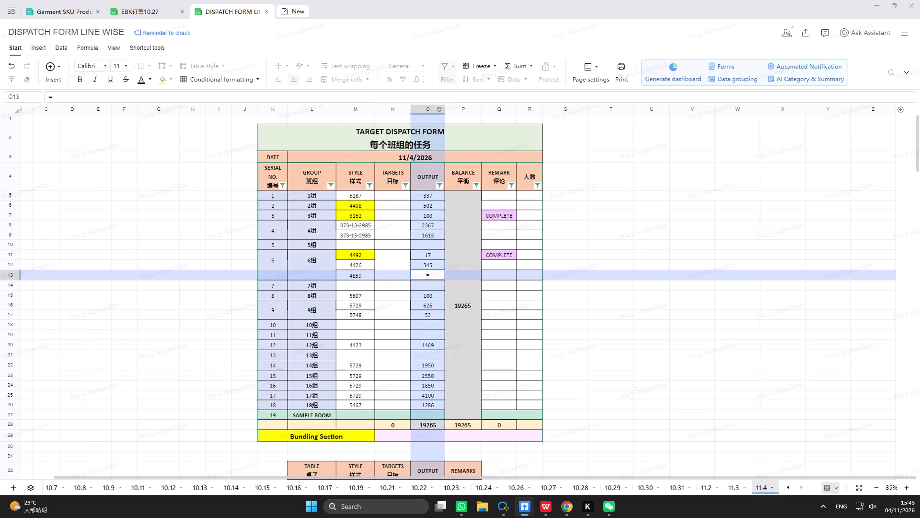
type("29+19")
type("+44+25")
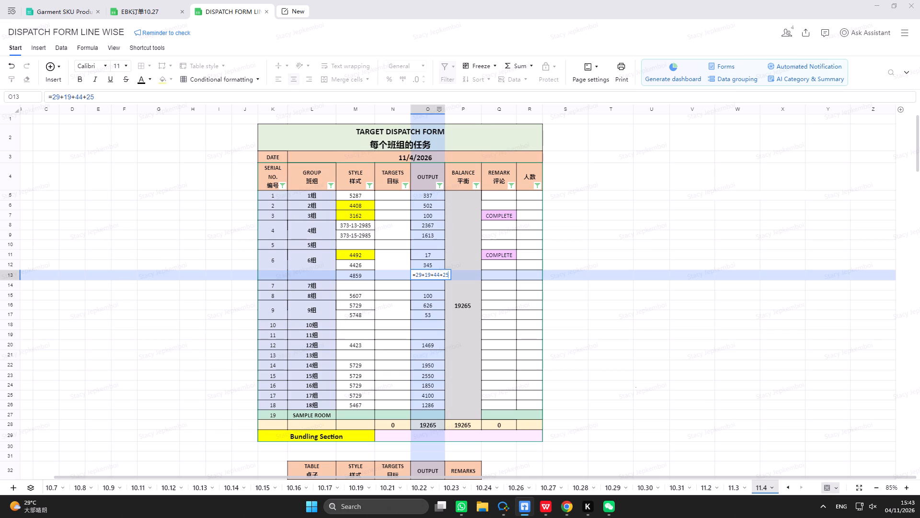
key("Return")
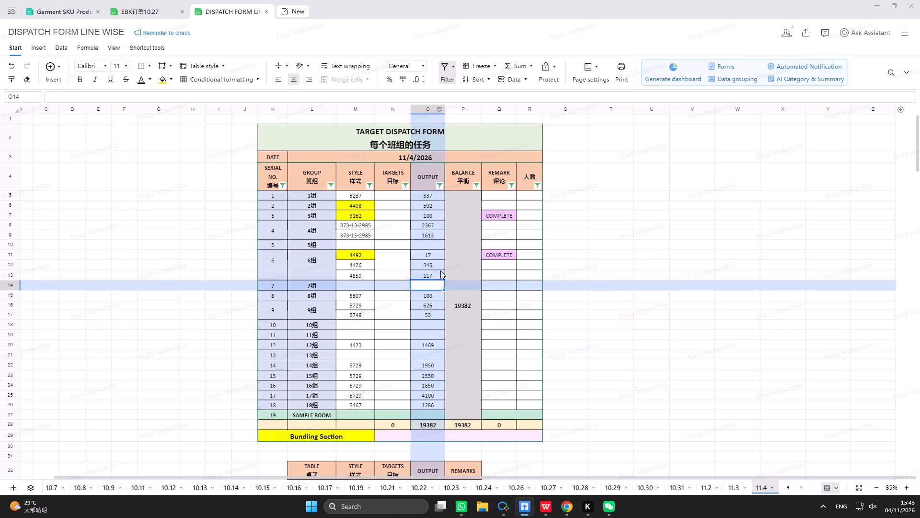
Merge group 6's serial number, group and targets cells so each spans the rows of styles 4492, 4426 and 4859.
left_click(138, 16)
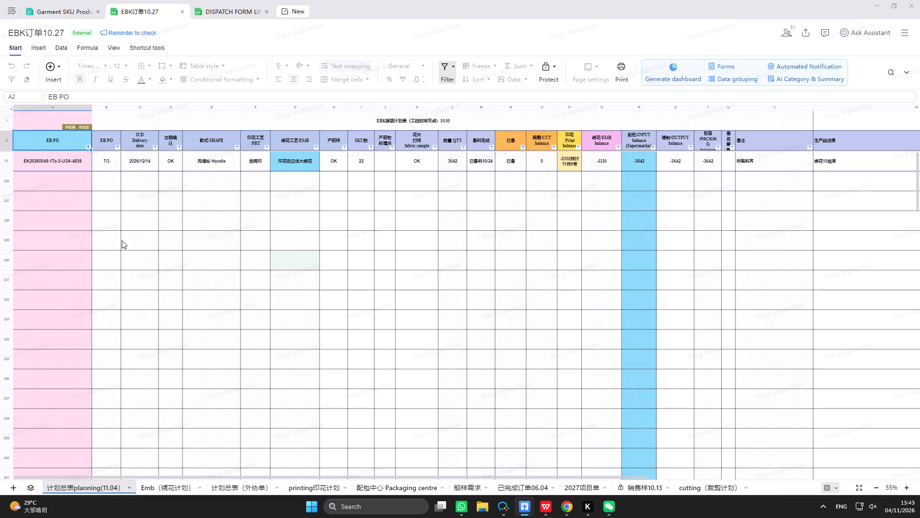
left_click(222, 16)
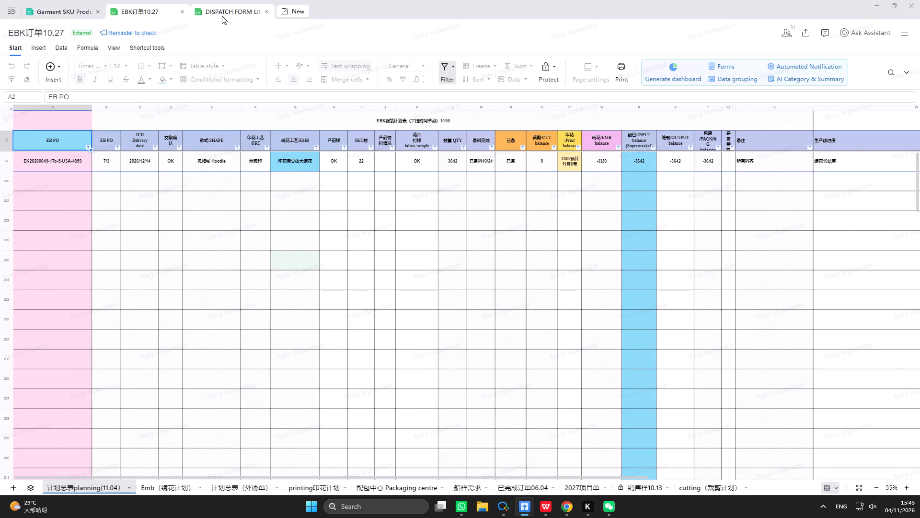
left_click_drag(283, 258, 283, 271)
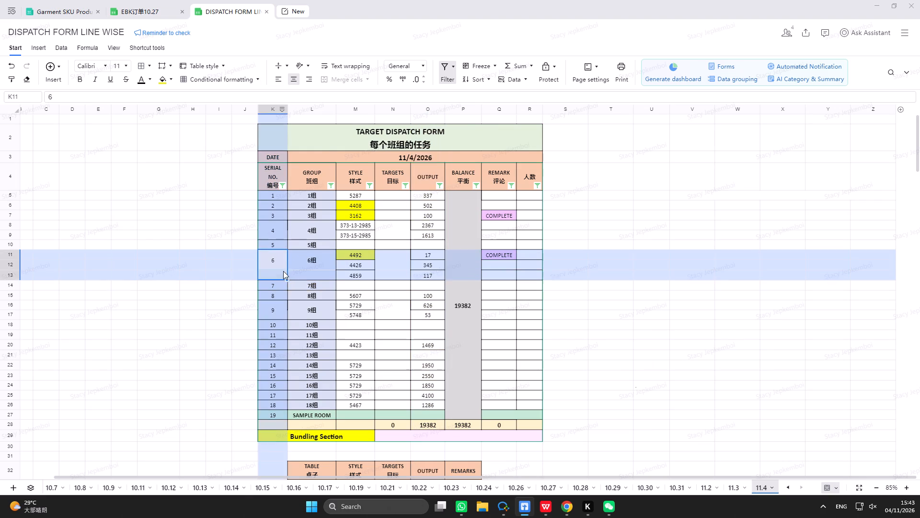
left_click_drag(283, 271, 283, 272)
left_click(339, 79)
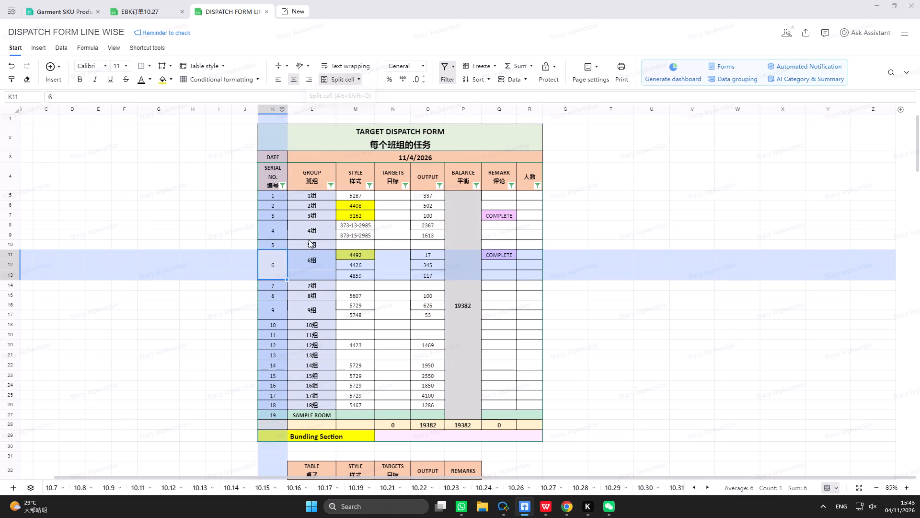
left_click_drag(317, 257, 321, 273)
left_click(335, 83)
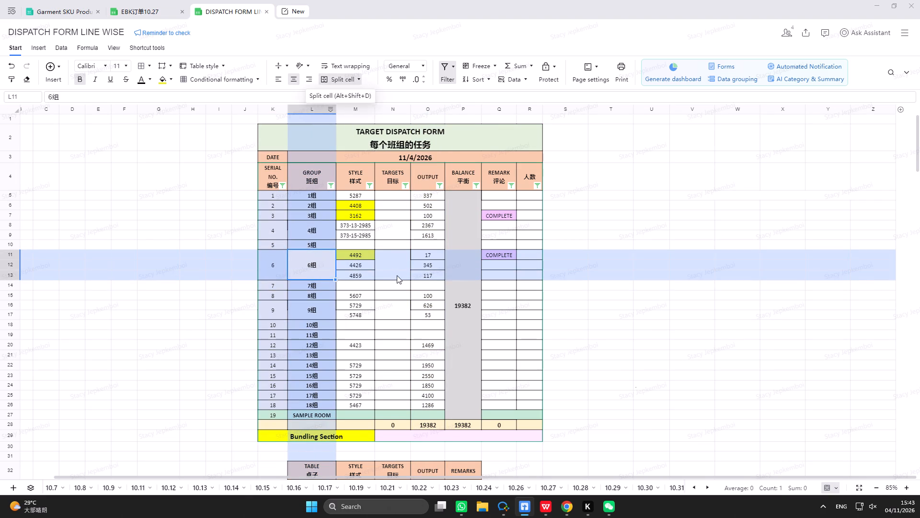
left_click_drag(397, 257, 397, 273)
left_click(343, 78)
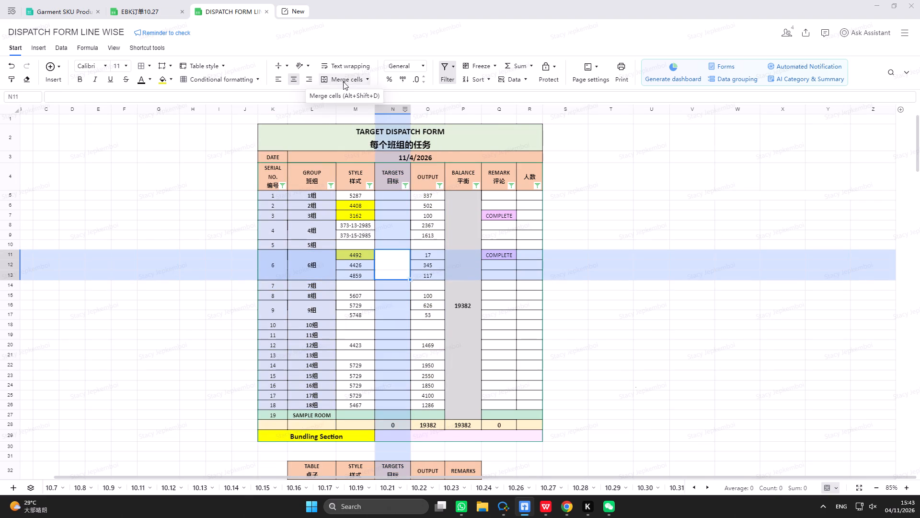
left_click(694, 394)
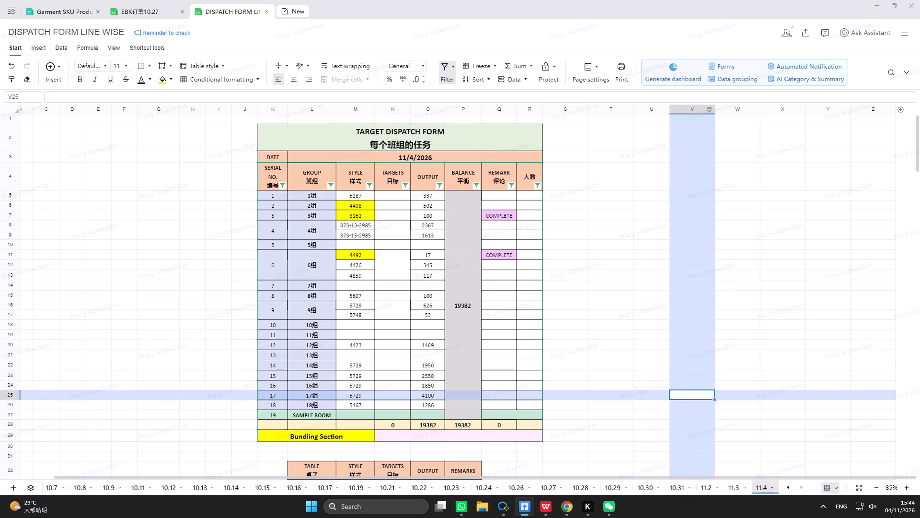
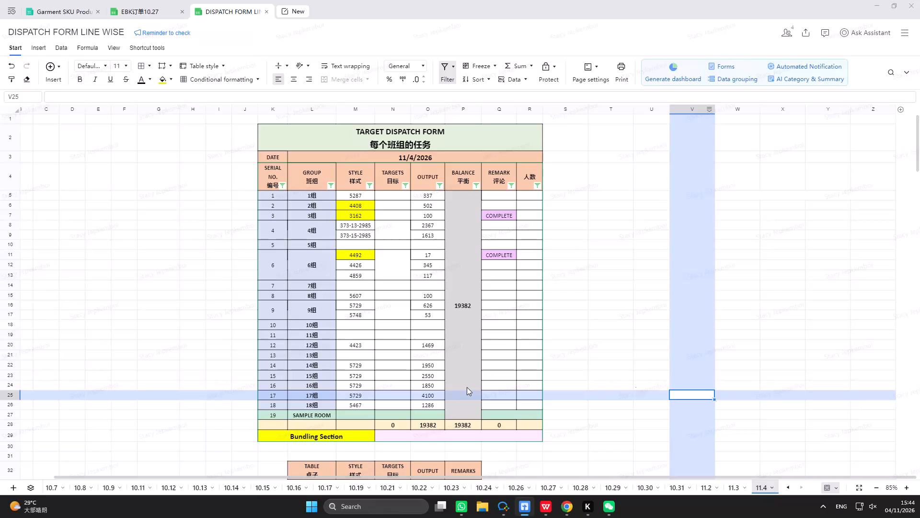
Check group 6's output formula for style 4426 in the dispatch sheet and open the 059-4426 table in Garment SKU Production Tracker.
left_click(427, 267)
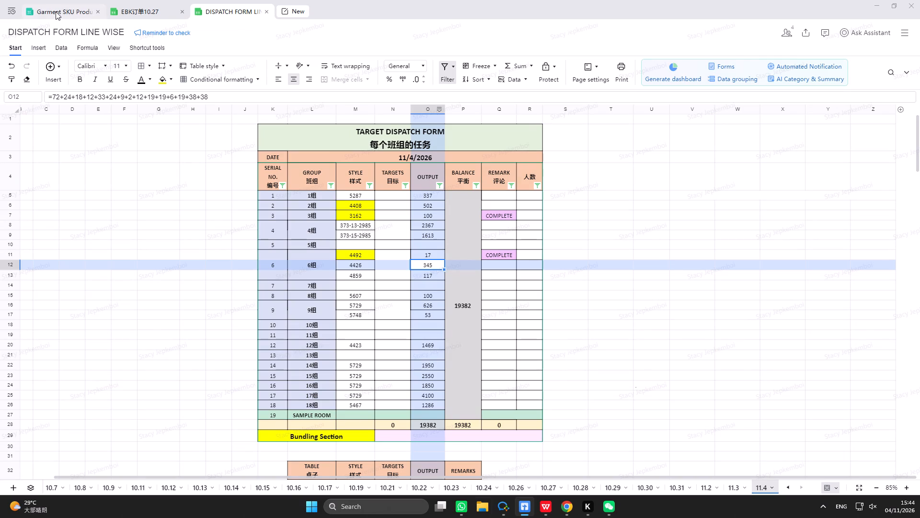
left_click(68, 11)
scroll(81, 270, "down", 1)
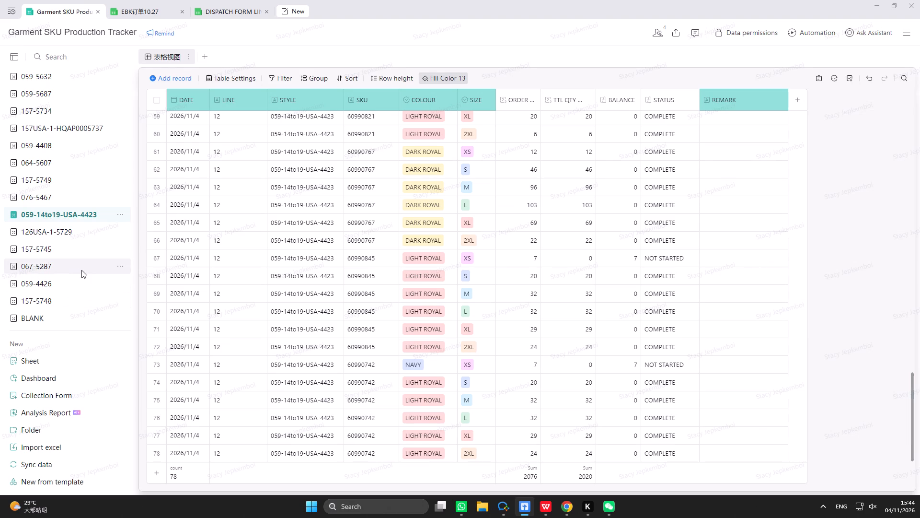
left_click(63, 281)
left_click(47, 284)
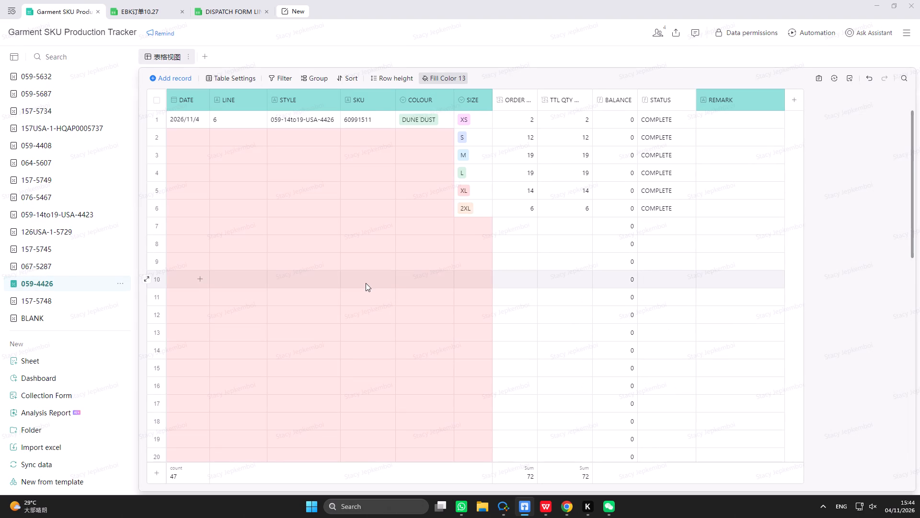
left_click(544, 505)
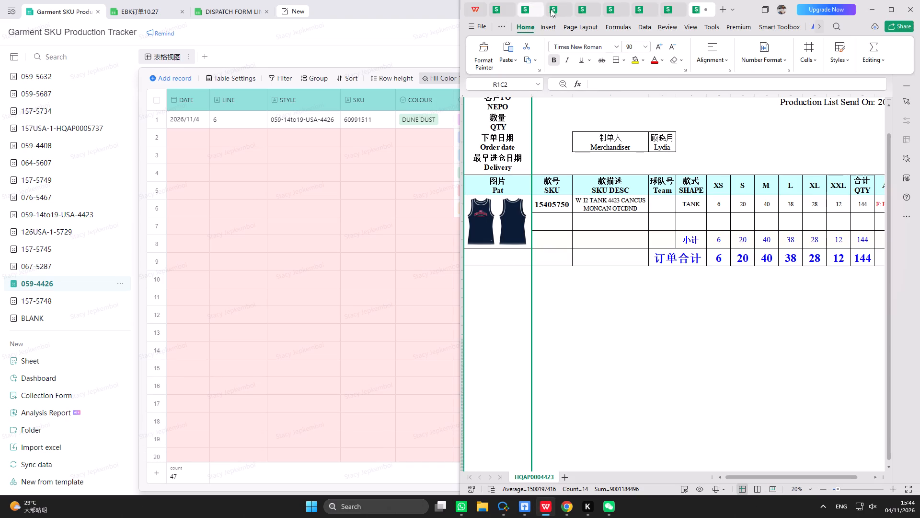
left_click(707, 10)
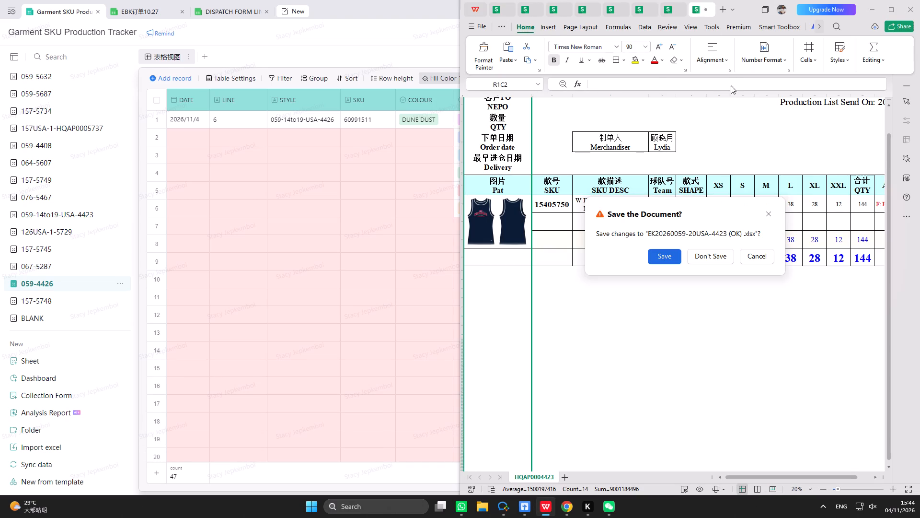
left_click(718, 261)
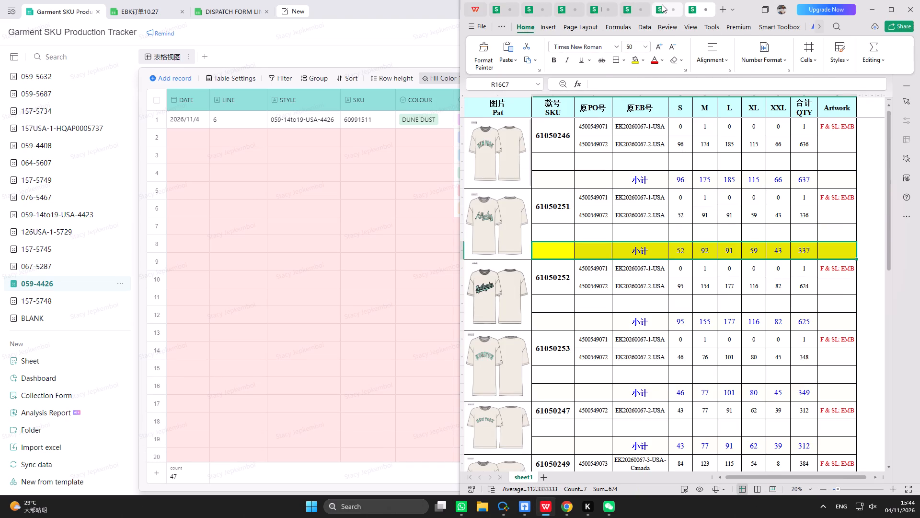
Show the order workbook containing SKU 60991511 and tile it side by side with the tracker.
left_click(663, 6)
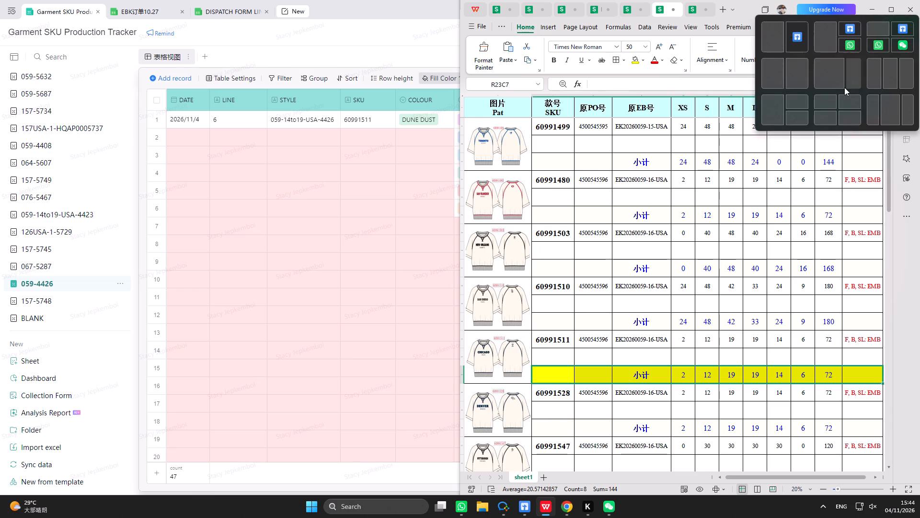
left_click_drag(801, 74, 795, 75)
left_click(160, 112)
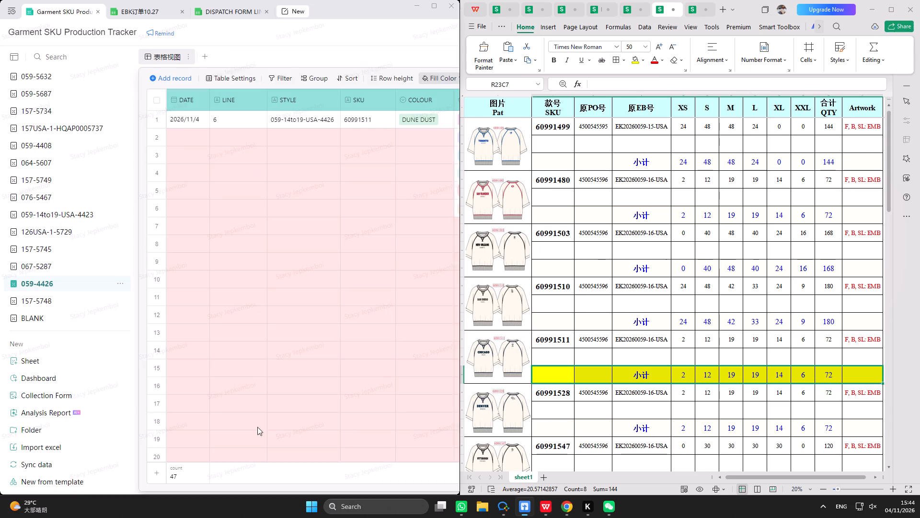
Copy SKU 60991510 from the order workbook into row 7 of the 059-4426 table and set its colour to DUNE DUST.
left_click_drag(259, 487, 299, 483)
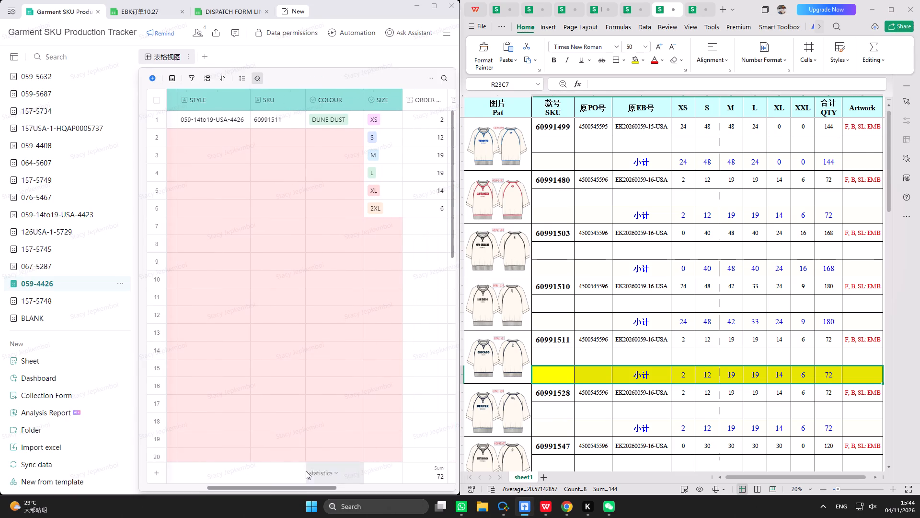
left_click(288, 227)
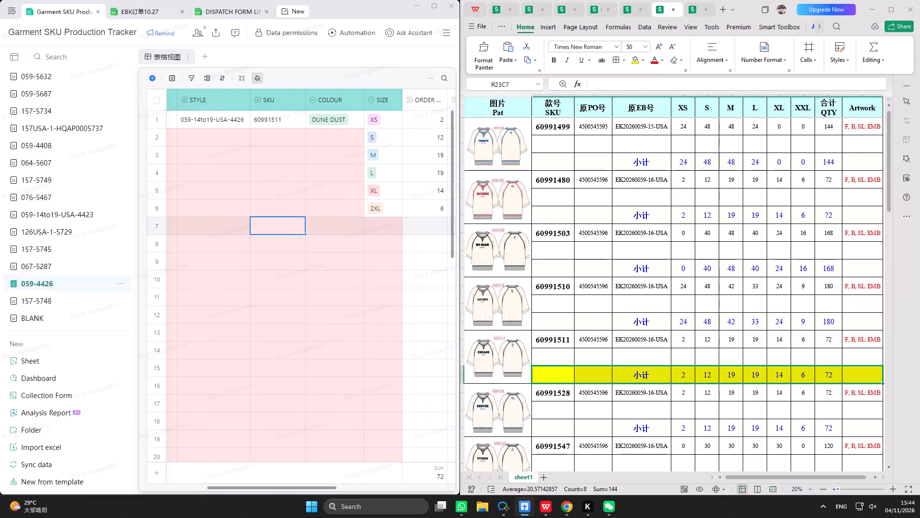
left_click(562, 292)
double_click(613, 83)
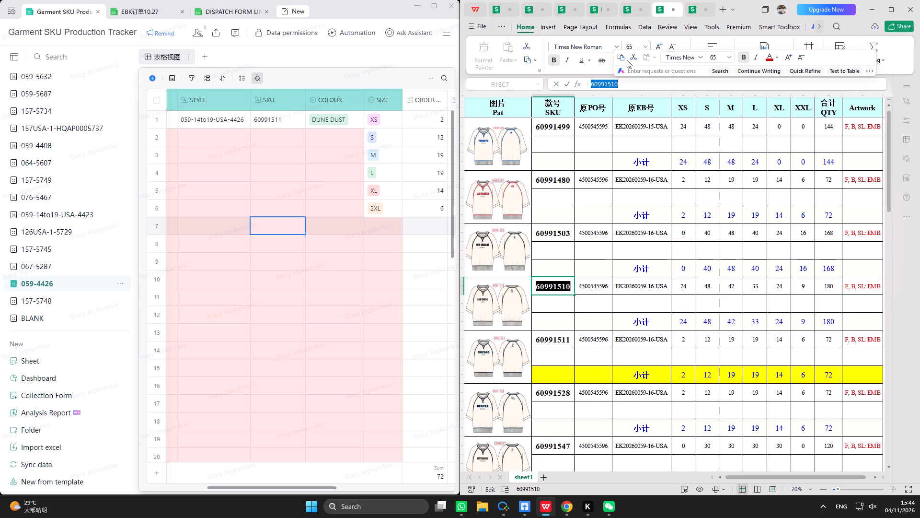
double_click(622, 57)
triple_click(281, 226)
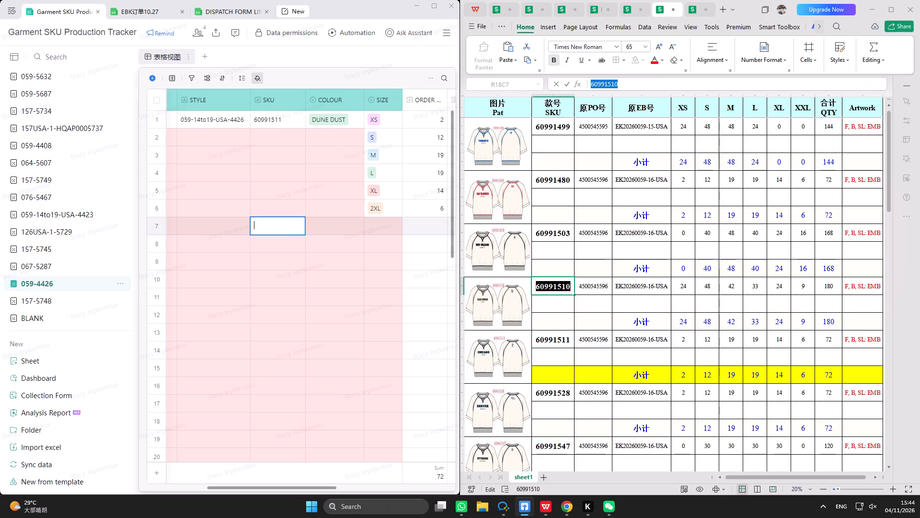
right_click(281, 226)
left_click(303, 299)
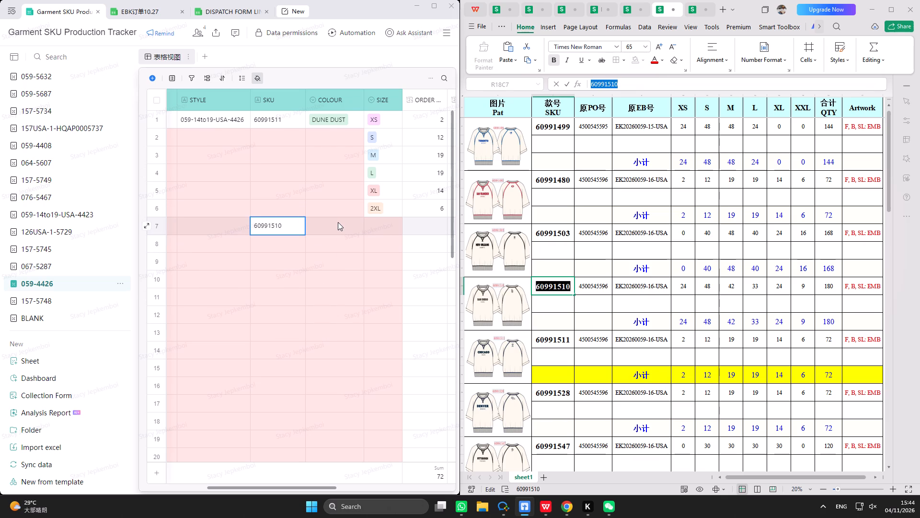
double_click(338, 222)
left_click(347, 275)
left_click(379, 225)
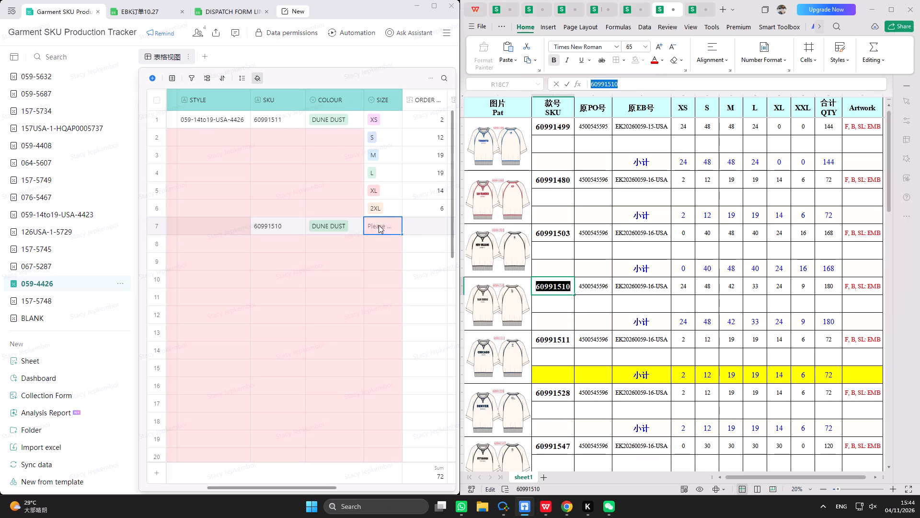
Fill the 小计 subtotal row of SKU 60991510 in the order workbook with yellow.
left_click_drag(554, 320, 861, 323)
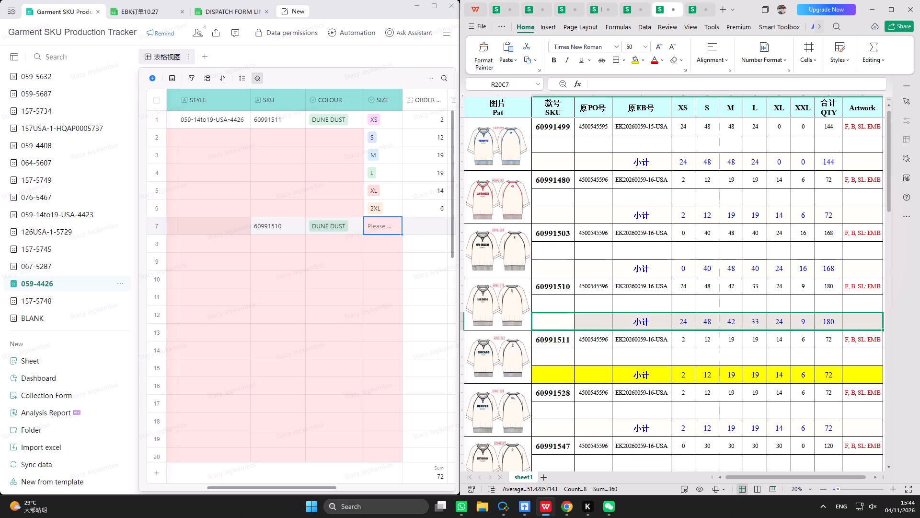
left_click(632, 59)
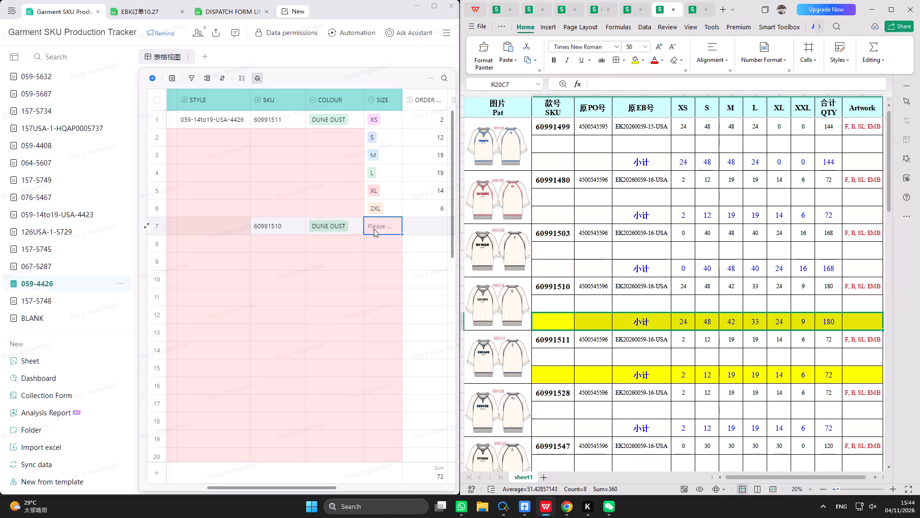
Set the sizes for SKU 60991510 in tracker rows 7 to 12 to XS, S, M, L, XL and 2XL.
double_click(374, 229)
left_click(380, 234)
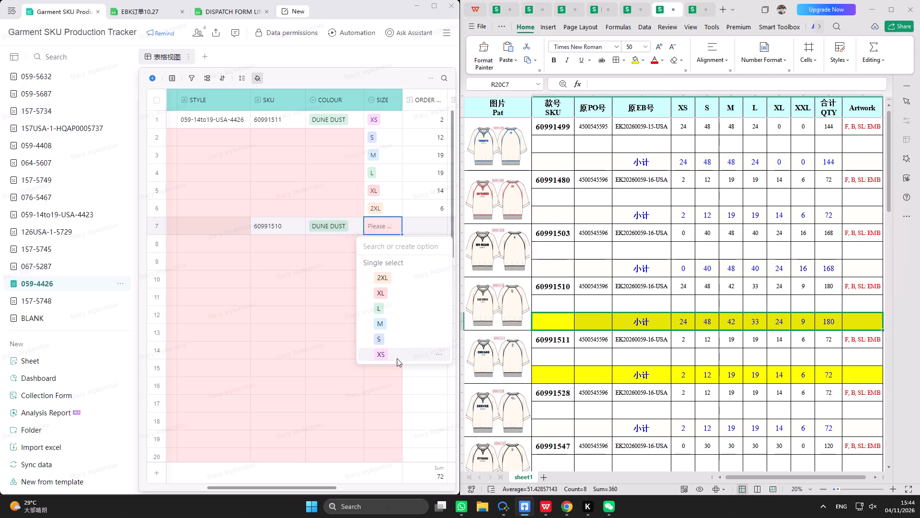
left_click(397, 358)
left_click(378, 246)
left_click(380, 244)
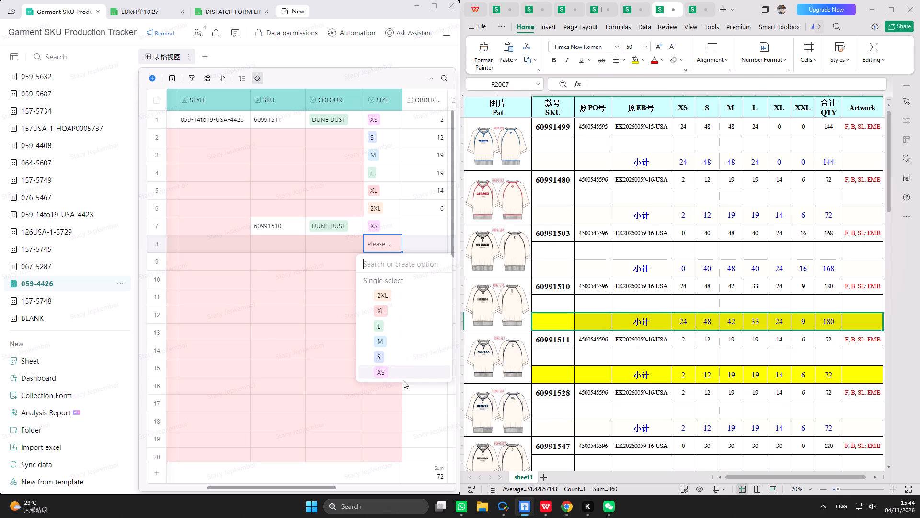
left_click(395, 360)
left_click(381, 262)
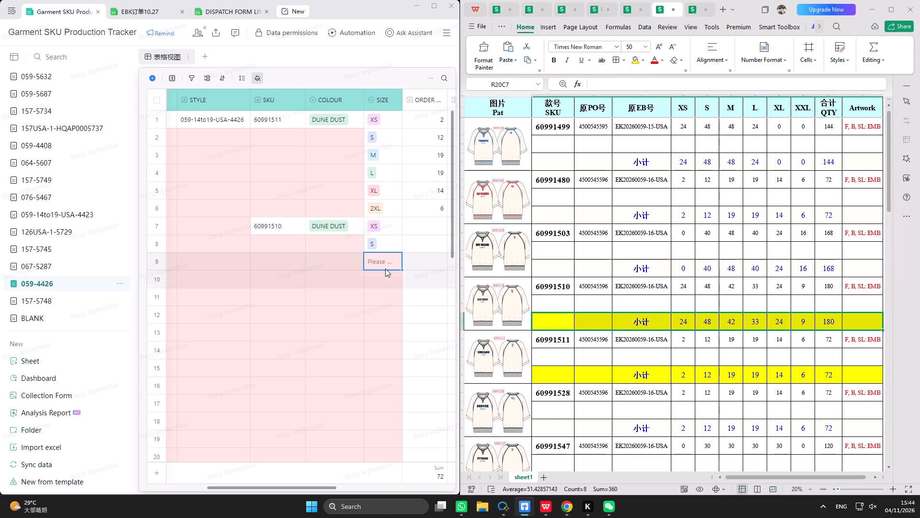
double_click(385, 262)
left_click(374, 262)
left_click(391, 363)
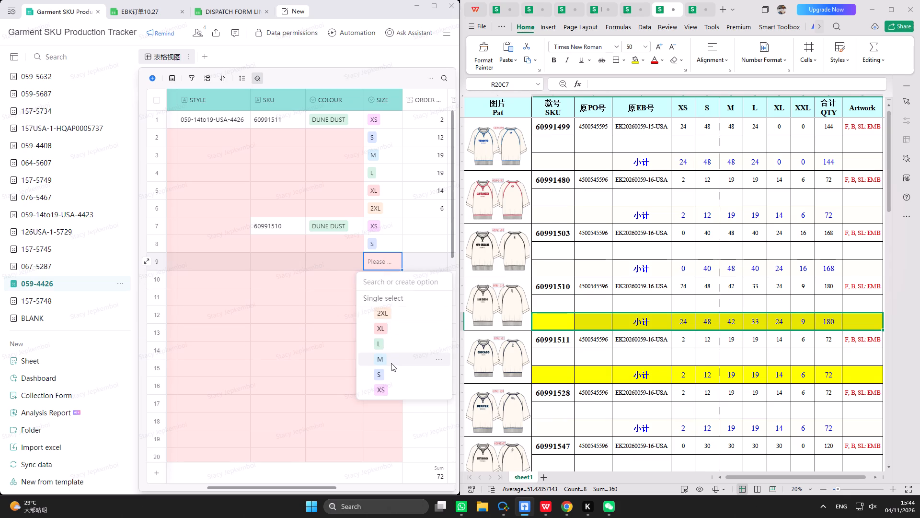
double_click(373, 284)
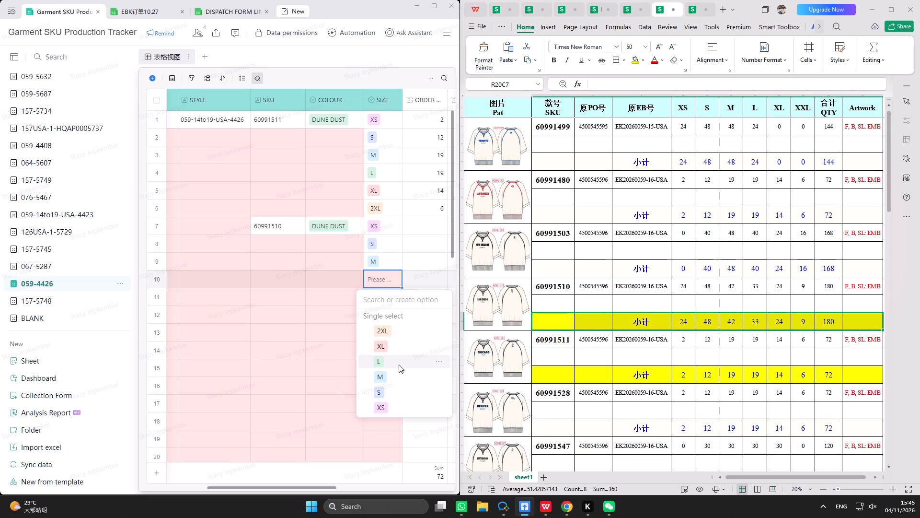
left_click(399, 365)
double_click(388, 300)
left_click(399, 359)
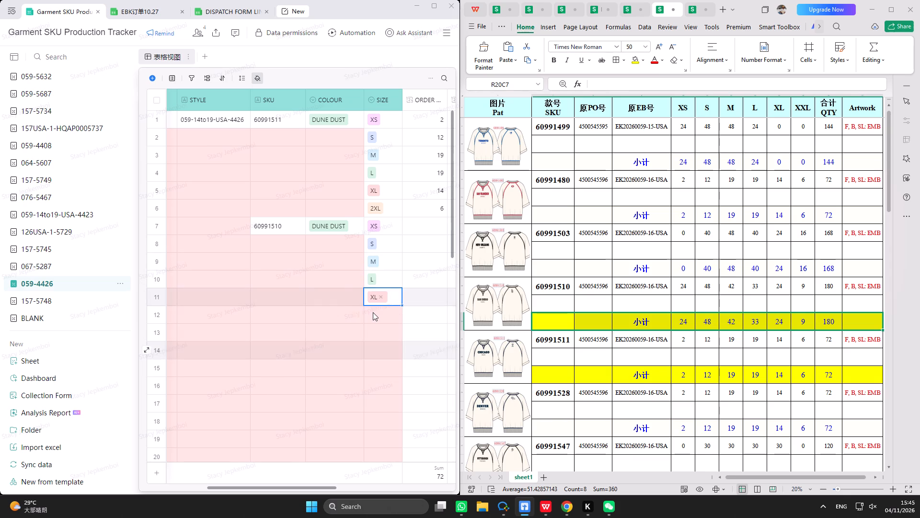
double_click(373, 312)
left_click(392, 364)
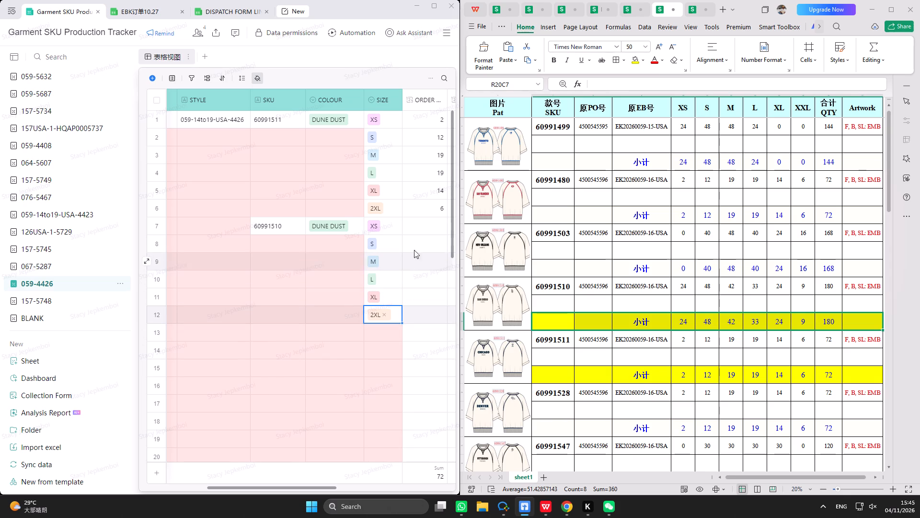
Enter SKU 60991510's order quantities from XS to 2XL as 24, 48, 42, 33, 24 and 9.
left_click(418, 231)
left_click_drag(329, 487, 356, 487)
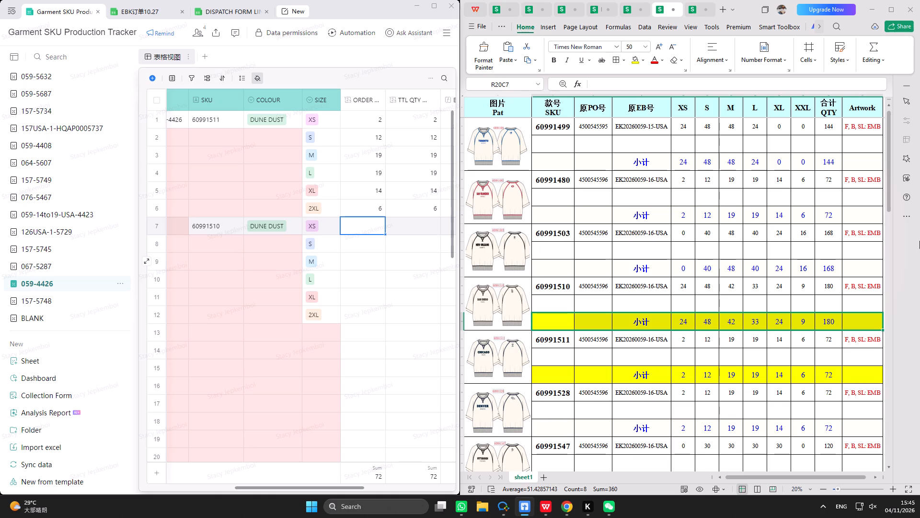
type("24")
key("Return")
type("48")
key("Return")
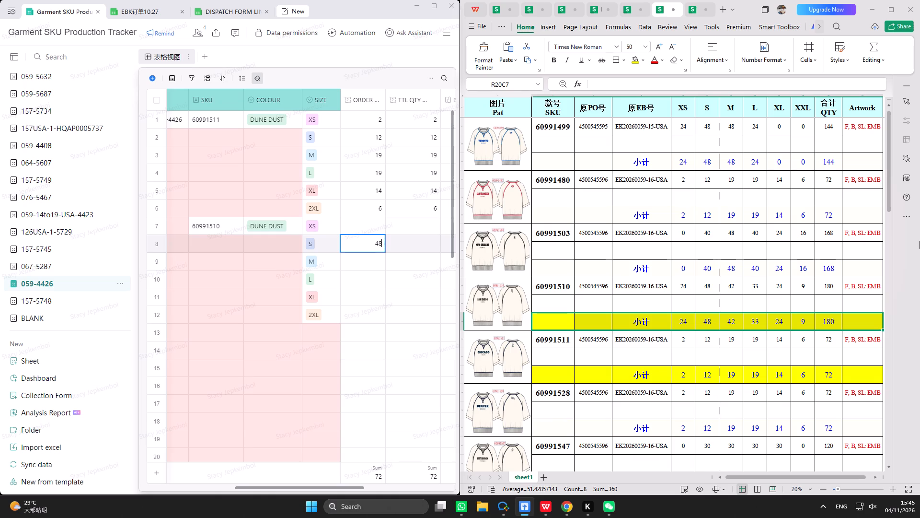
left_click(375, 228)
type("24")
key("Return")
key("Return")
type("42")
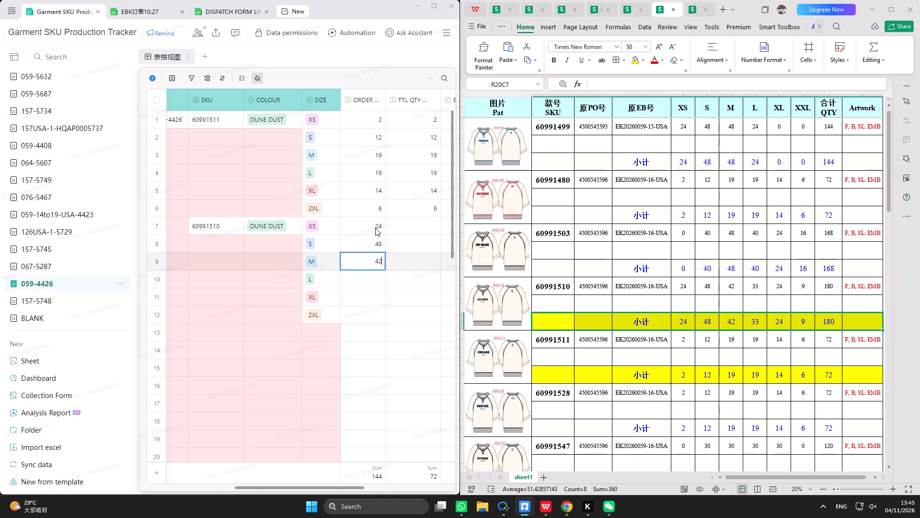
key("Return")
type("33")
key("Return")
type("24")
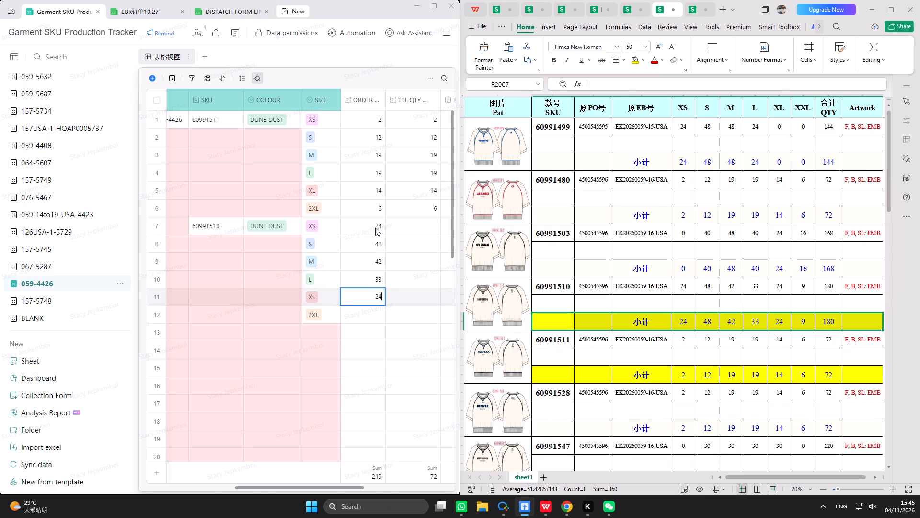
key("Return")
key("9")
key("Return")
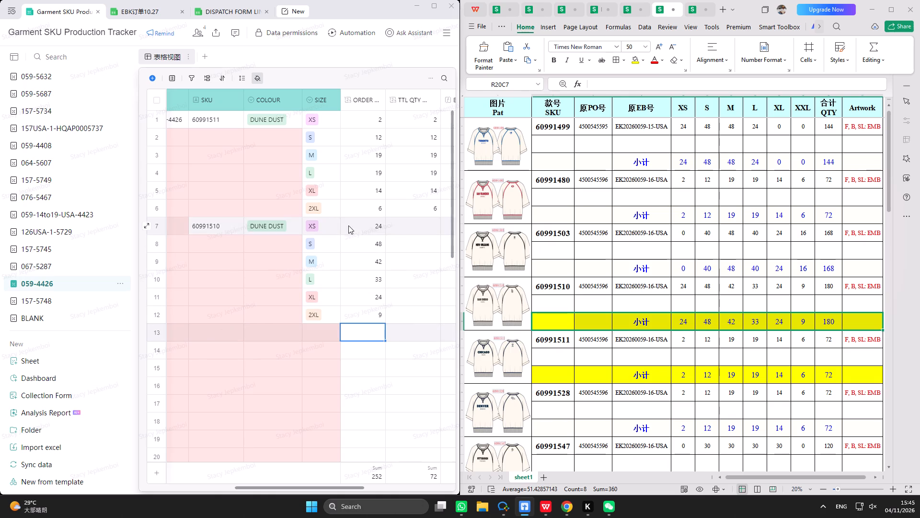
Enter SKU 60991510's TTL QTY values from XS to 2XL as 24, 18, 12, 33, 24 and 9.
left_click(428, 224)
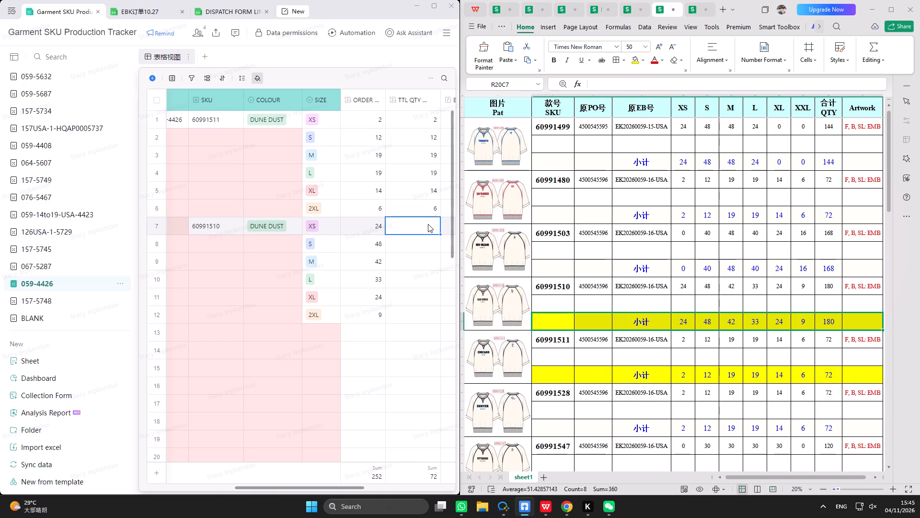
type("24")
key("Return")
type("18")
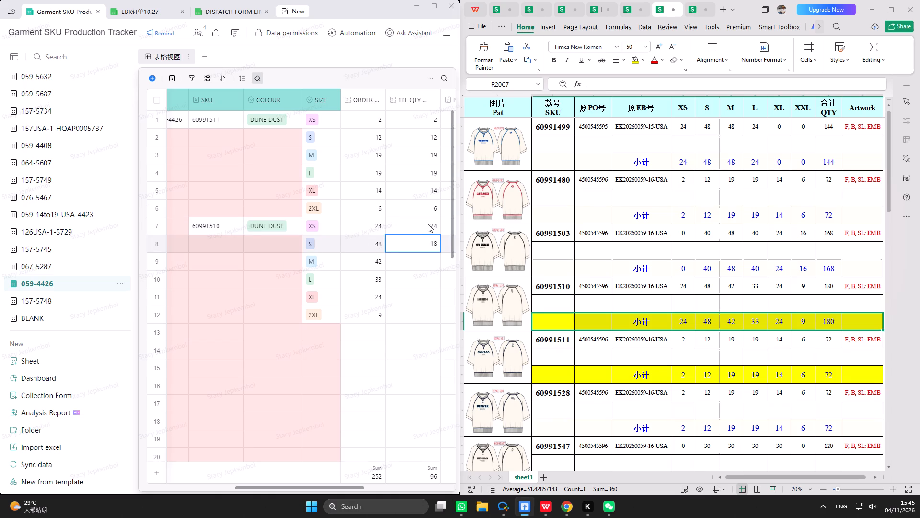
key("Return")
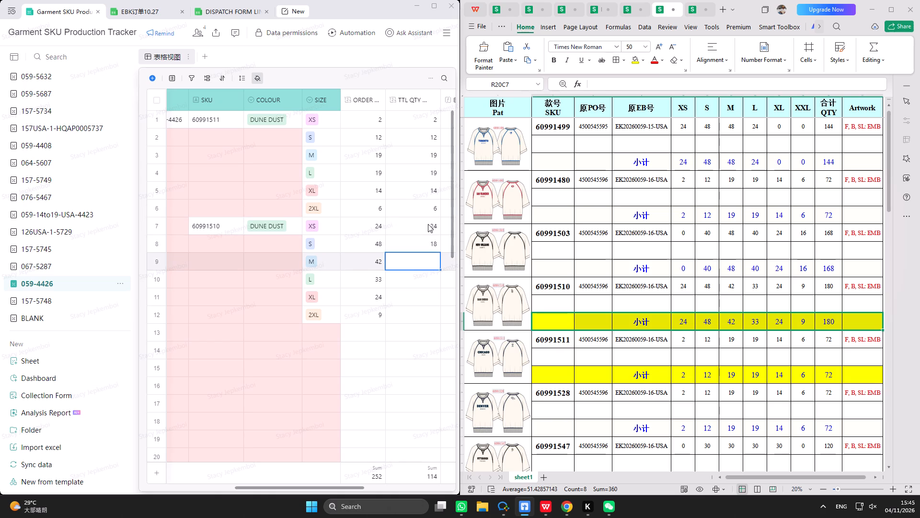
type("12")
key("Return")
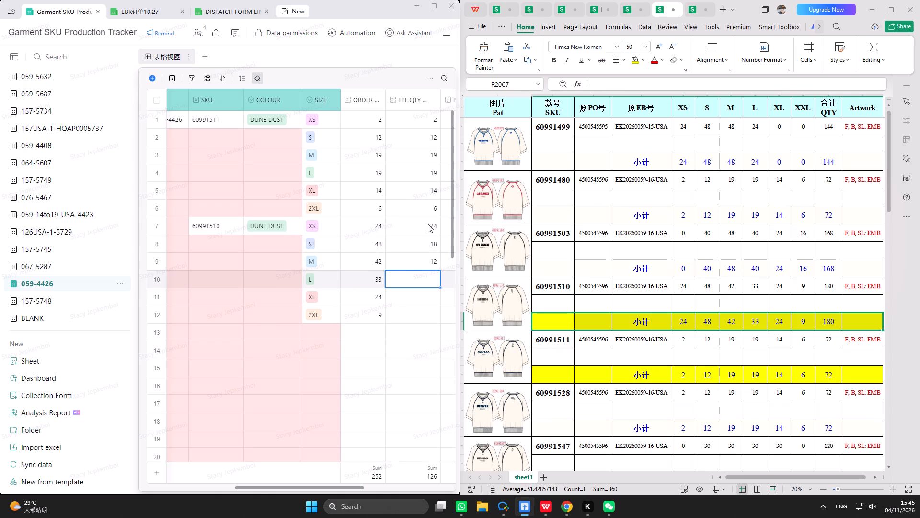
type("33")
key("Return")
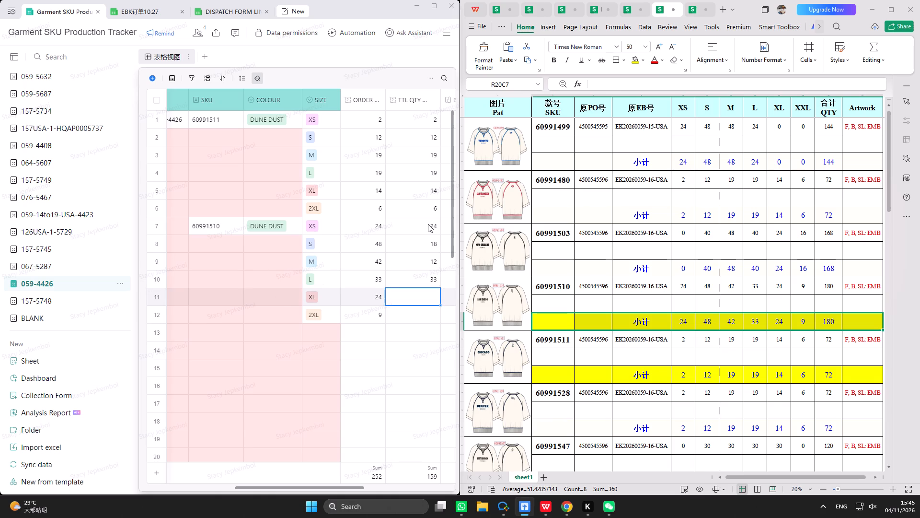
type("24")
key("Return")
key("9")
key("Return")
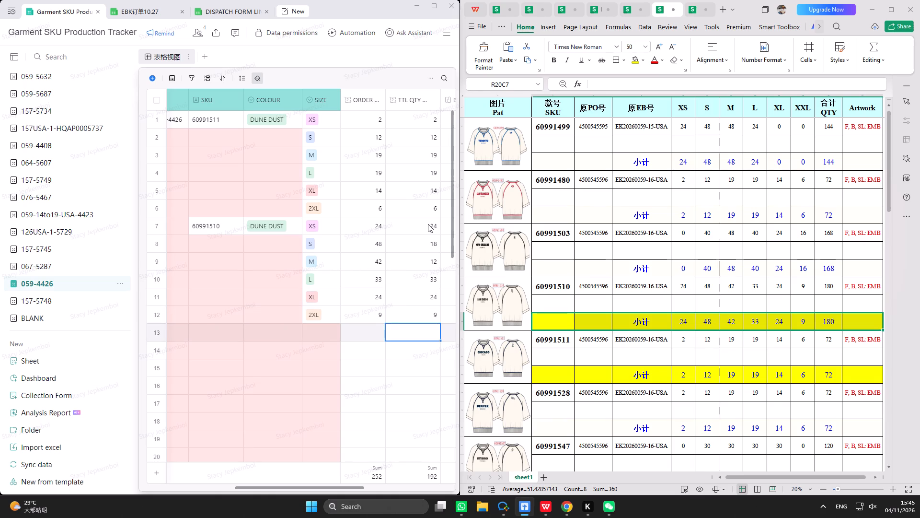
Copy SKU 60994393 from the order workbook into row 13 of the 059-4426 table and set its colour to DUNE DUST.
left_click(223, 337)
scroll(720, 374, "down", 1)
scroll(629, 374, "up", 5)
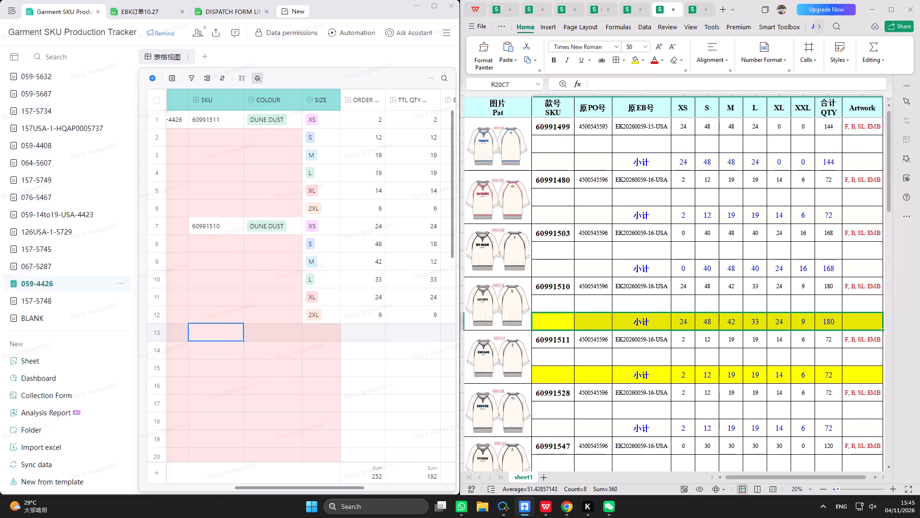
scroll(629, 374, "up", 7)
scroll(629, 374, "down", 13)
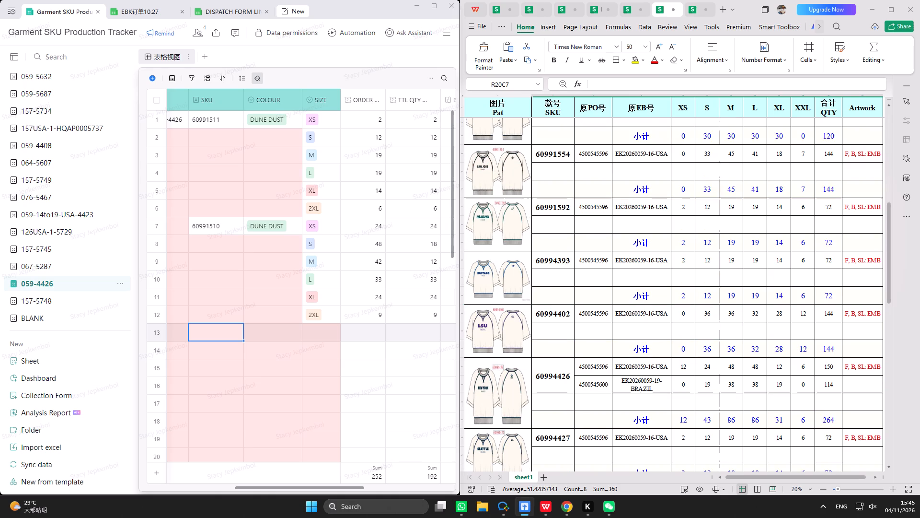
left_click(547, 260)
double_click(621, 82)
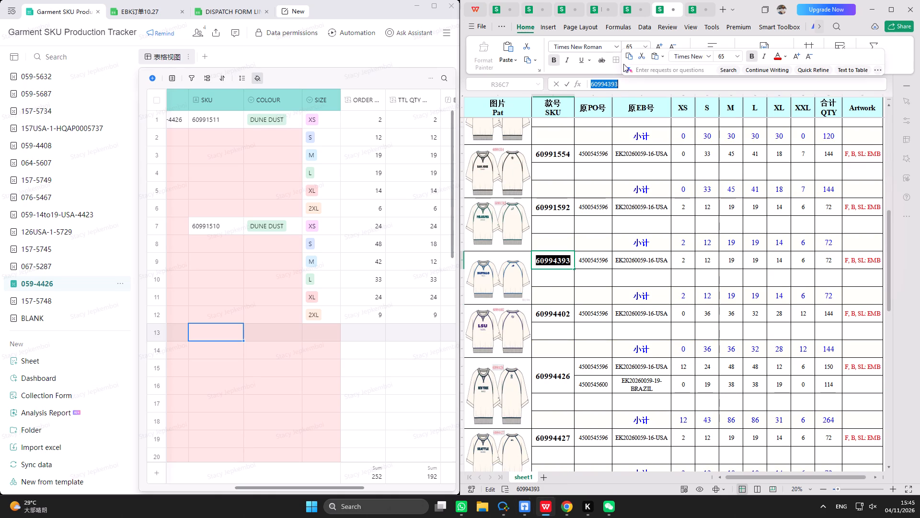
double_click(630, 57)
double_click(209, 333)
right_click(209, 333)
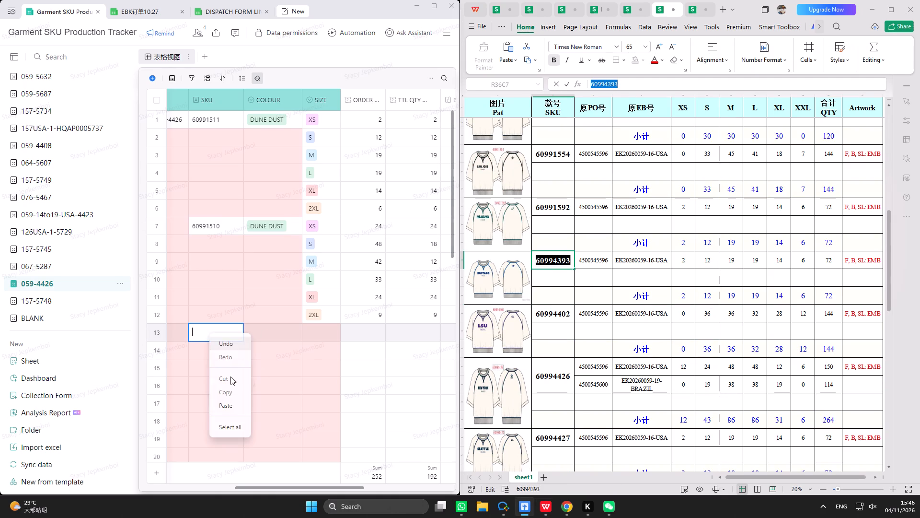
left_click(236, 399)
left_click(235, 408)
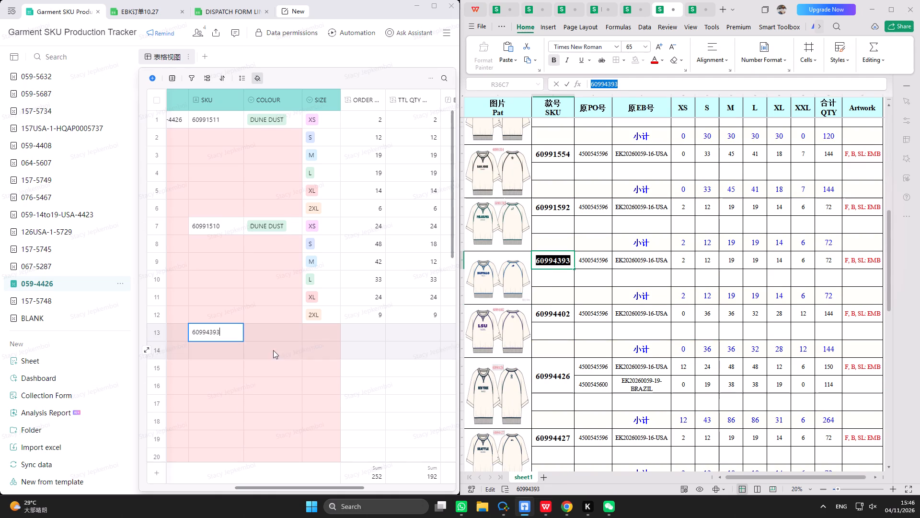
double_click(275, 335)
left_click(287, 387)
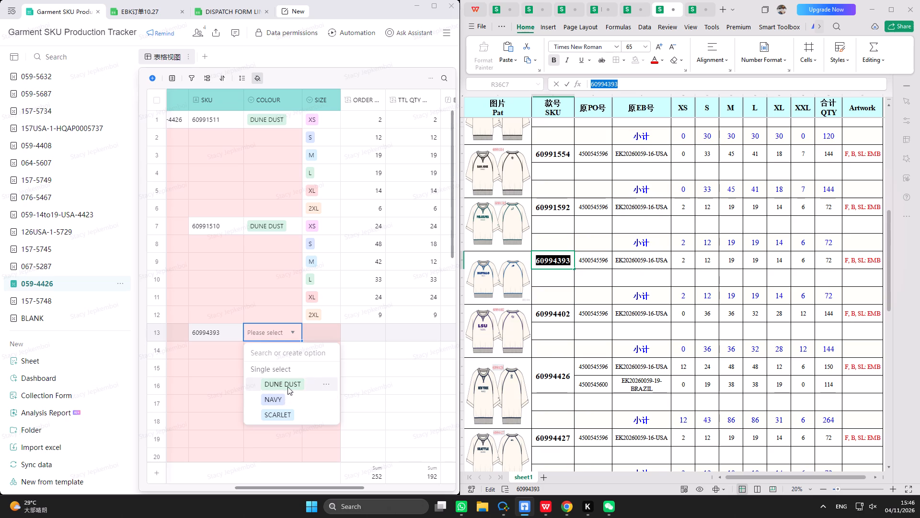
Set the sizes for SKU 60994393 in tracker rows 13 to 18 to XS, S, M, L, XL and 2XL.
double_click(321, 333)
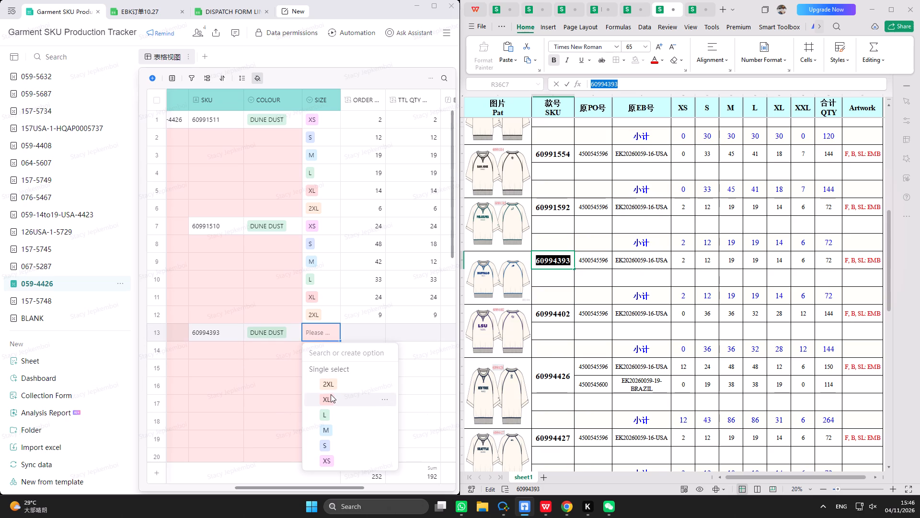
left_click(332, 462)
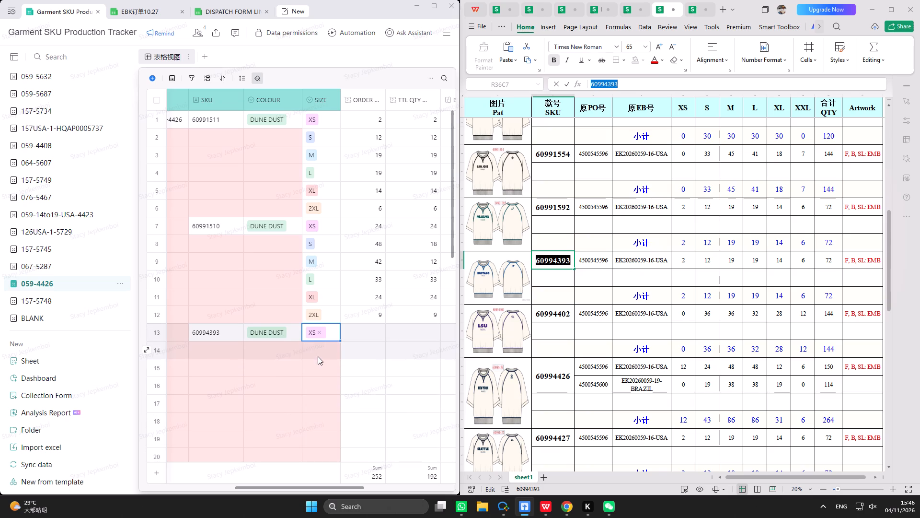
double_click(318, 354)
left_click(332, 313)
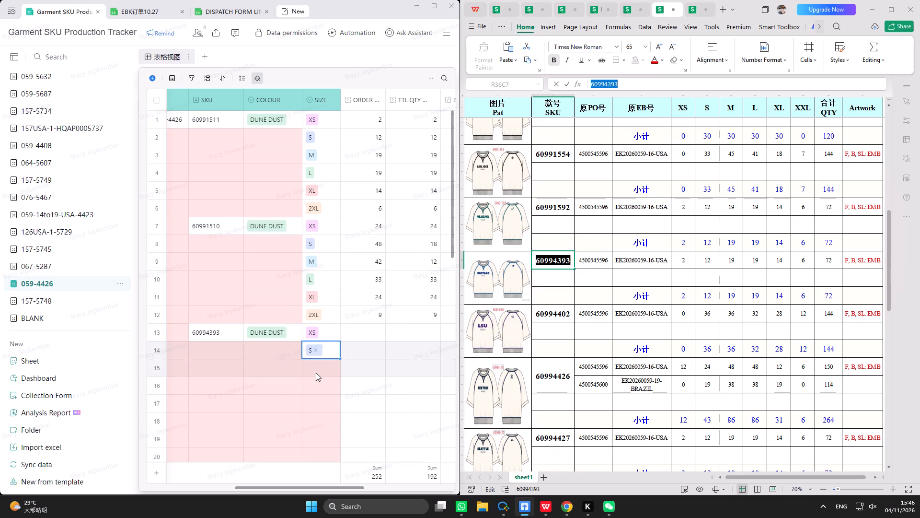
double_click(316, 373)
left_click(339, 320)
double_click(325, 386)
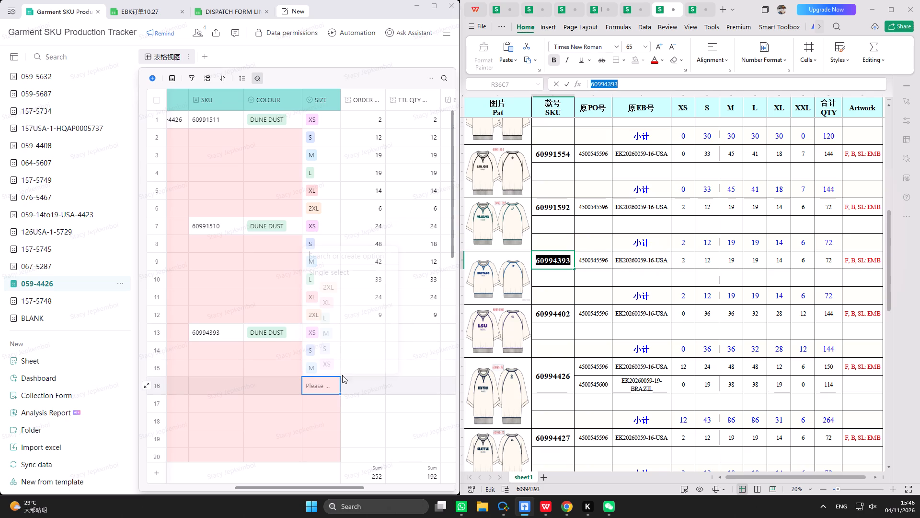
left_click(339, 318)
double_click(325, 398)
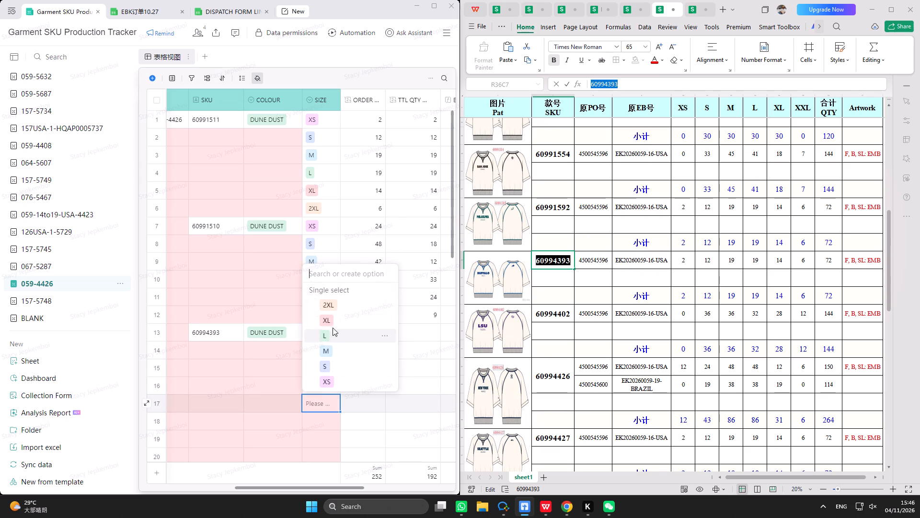
left_click(336, 320)
double_click(325, 426)
left_click(353, 326)
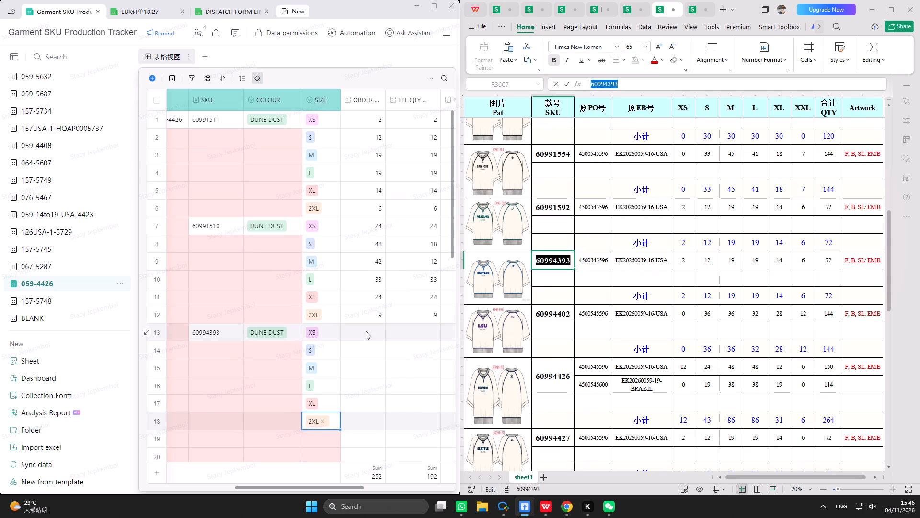
Fill the 小计 subtotal row of SKU 60994393 in the order workbook with yellow.
left_click(366, 331)
left_click_drag(561, 300, 860, 295)
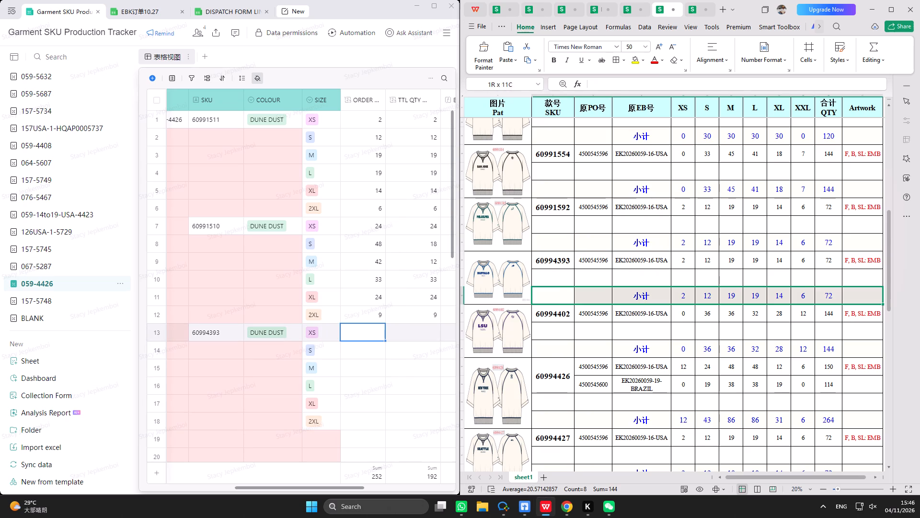
left_click_drag(860, 295, 860, 294)
left_click(633, 59)
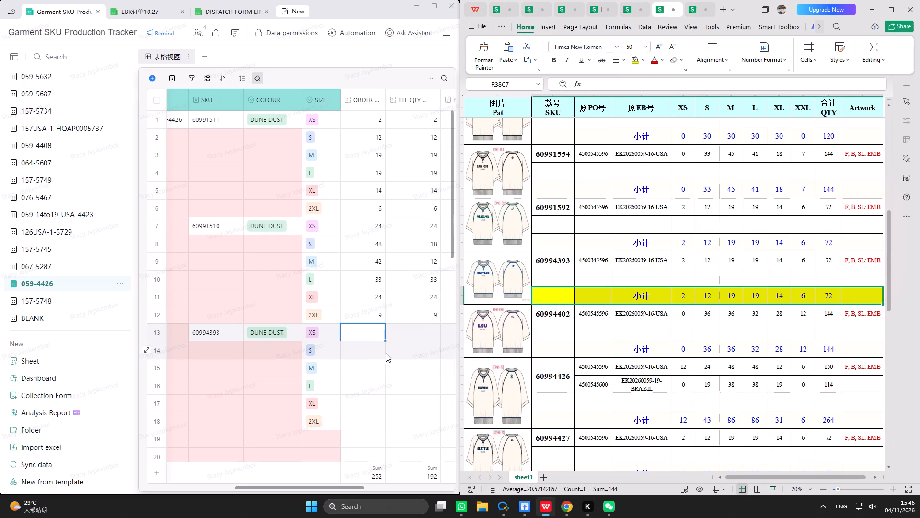
Enter SKU 60994393's order quantities from XS to 2XL as 2, 12, 19, 19, 14 and 6.
left_click(379, 349)
left_click(372, 329)
key("2")
key("Return")
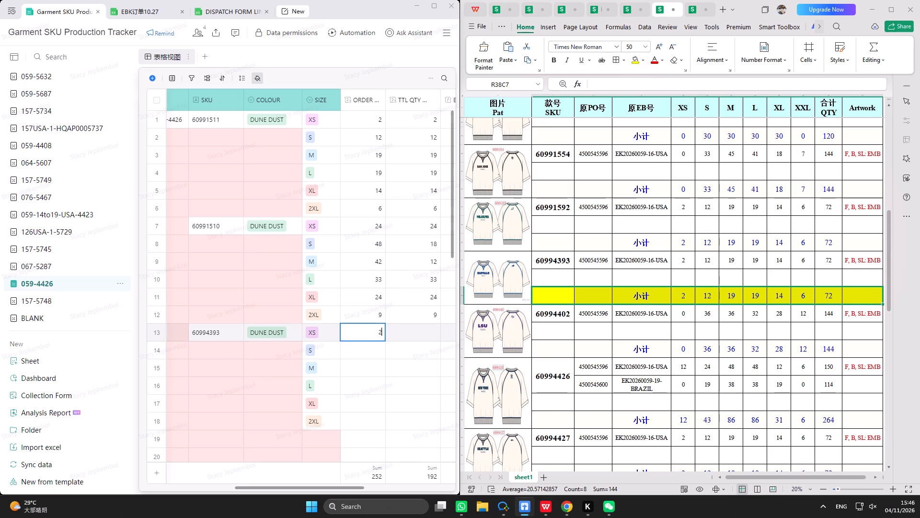
type("12")
key("Return")
type("19")
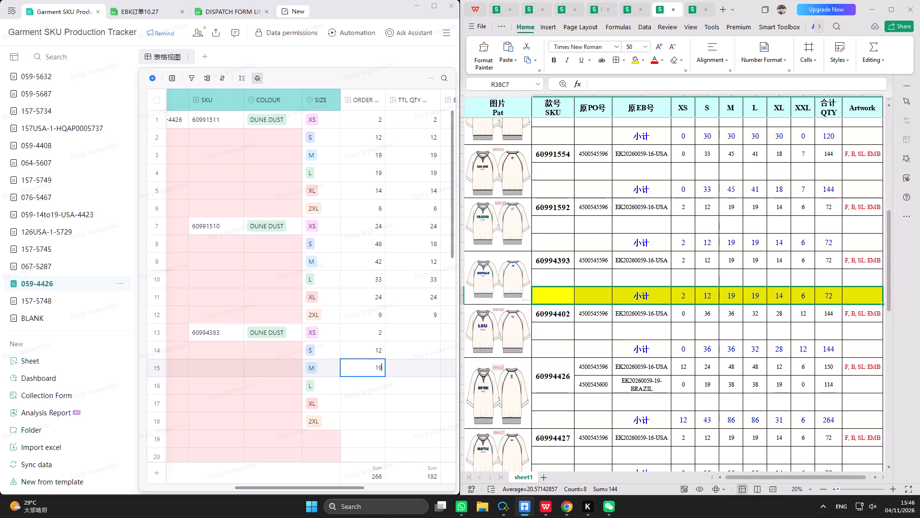
key("Return")
type("19")
key("Return")
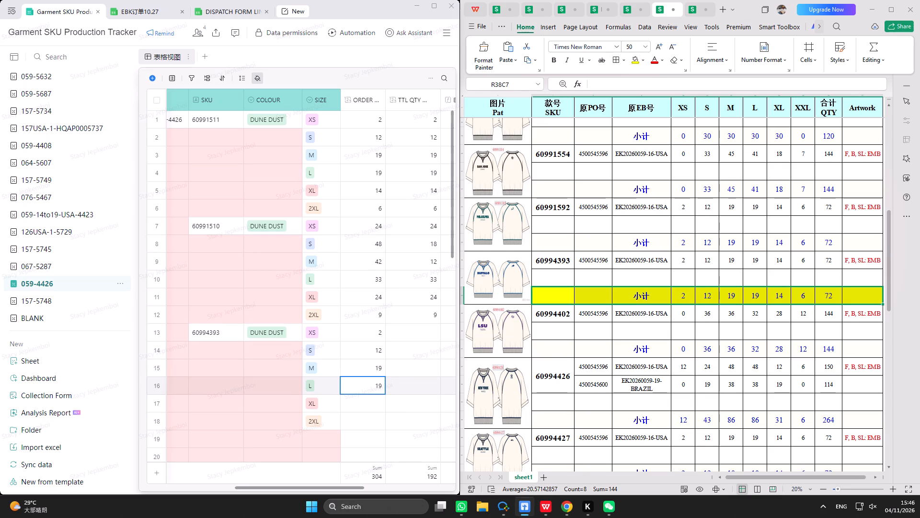
type("14")
key("Return")
key("6")
key("Return")
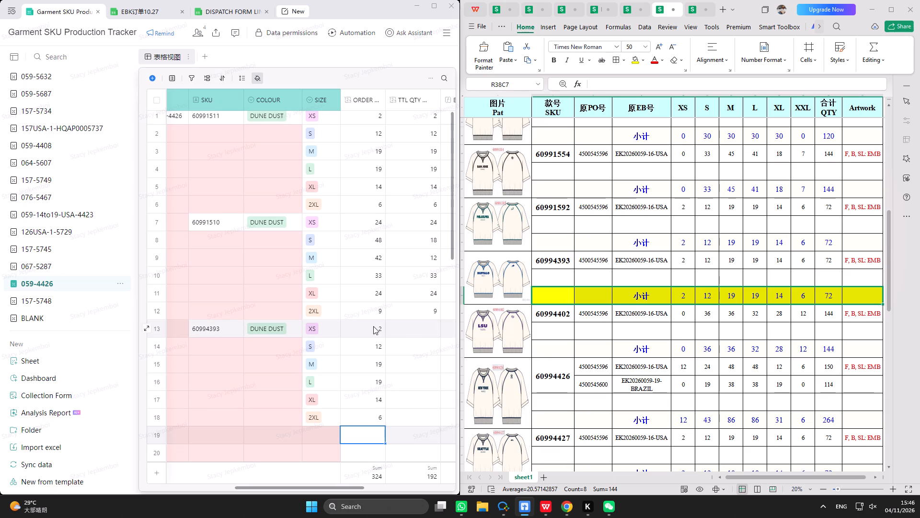
Enter SKU 60994393's TTL QTY values from XS to 2XL as 2, 12, 19, 19, 0 and 6.
left_click(413, 328)
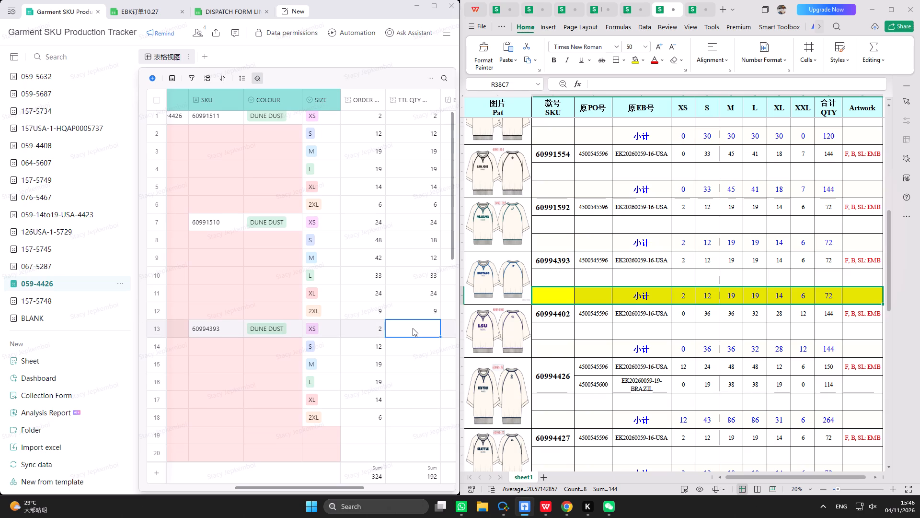
key("2")
key("Return")
type("12")
key("Return")
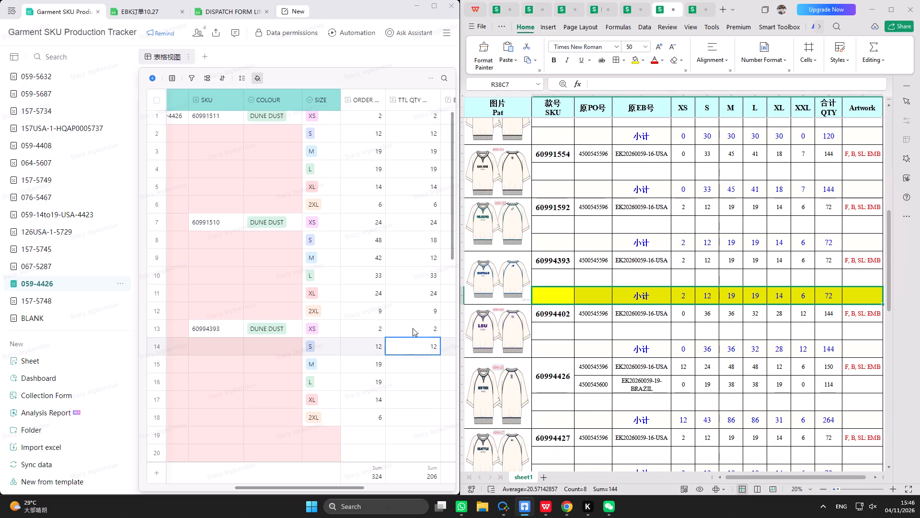
type("19")
key("Return")
type("19")
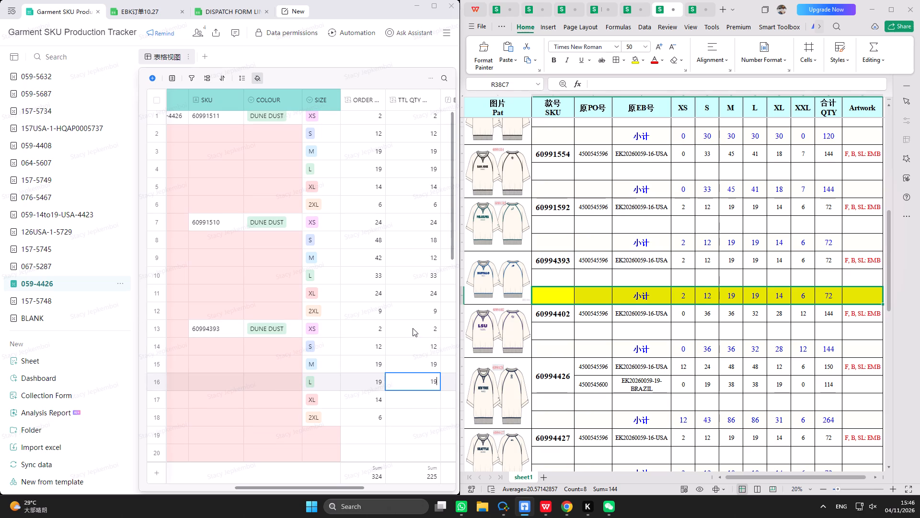
key("Return")
key("0")
key("Return")
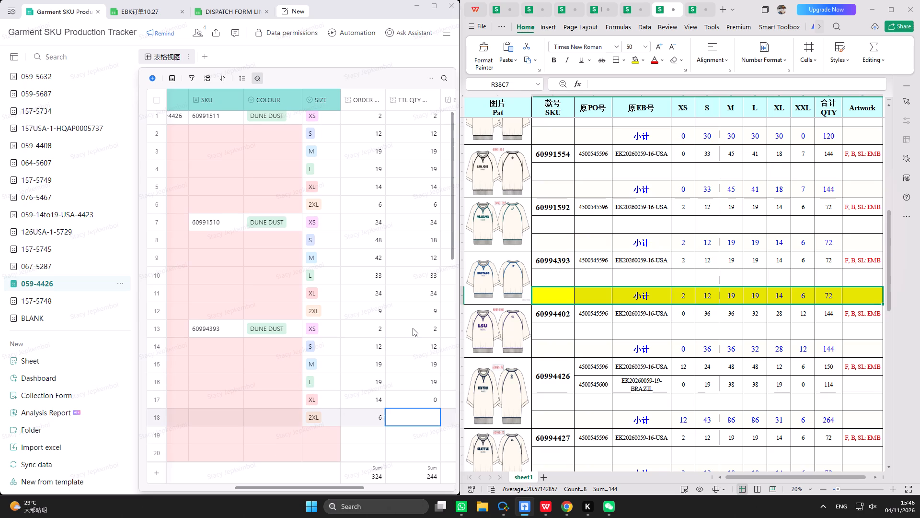
key("6")
key("Return")
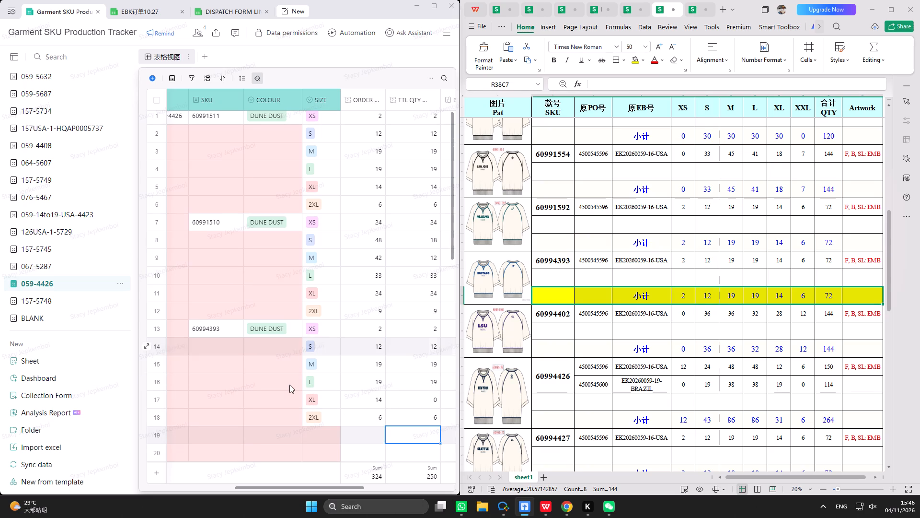
Copy SKU 60994410 from the order workbook into tracker row 19 and set its colour to DUNE DUST.
scroll(290, 388, "down", 2)
left_click(208, 338)
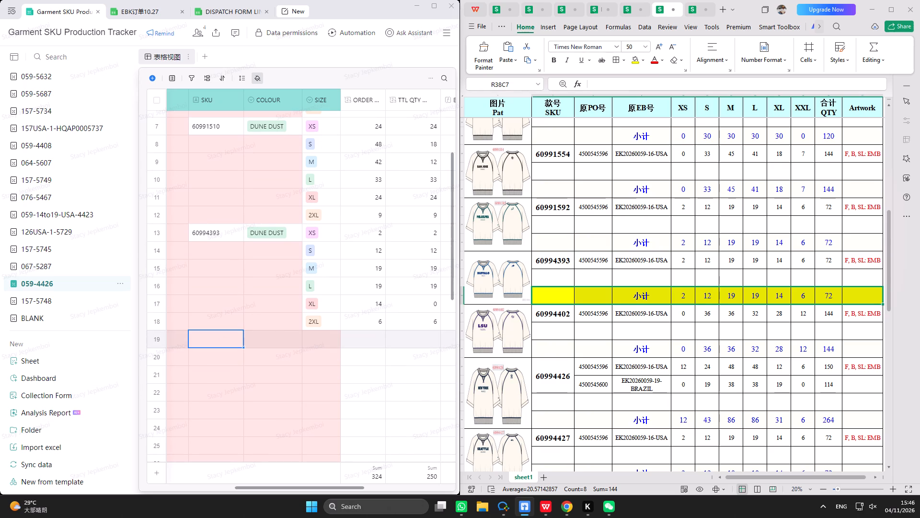
scroll(669, 364, "down", 16)
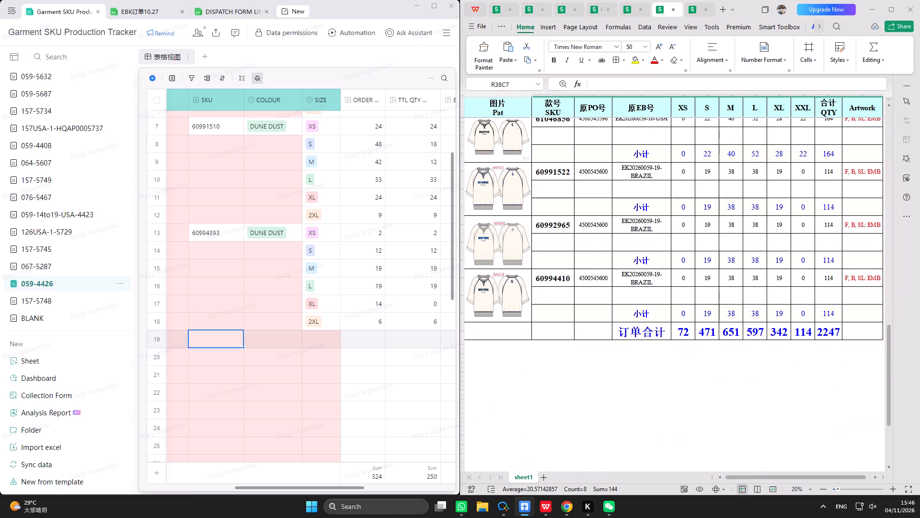
left_click(570, 283)
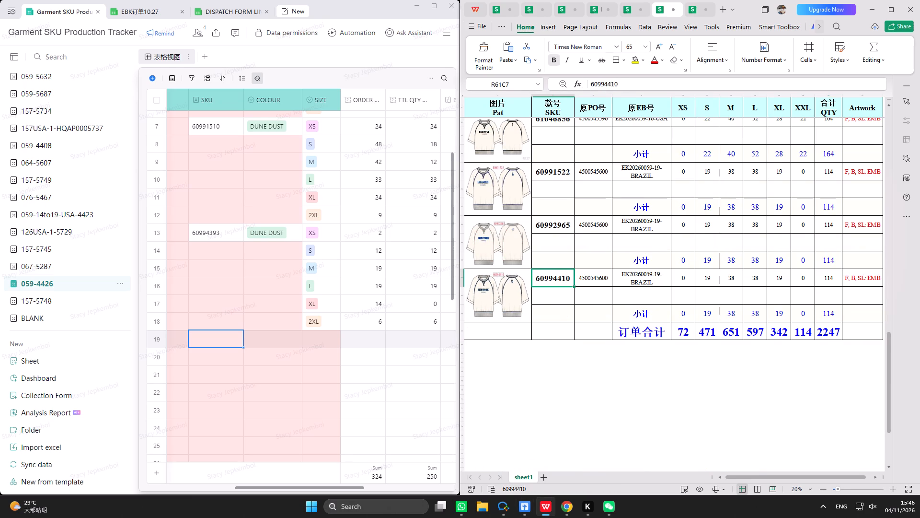
double_click(618, 80)
double_click(625, 57)
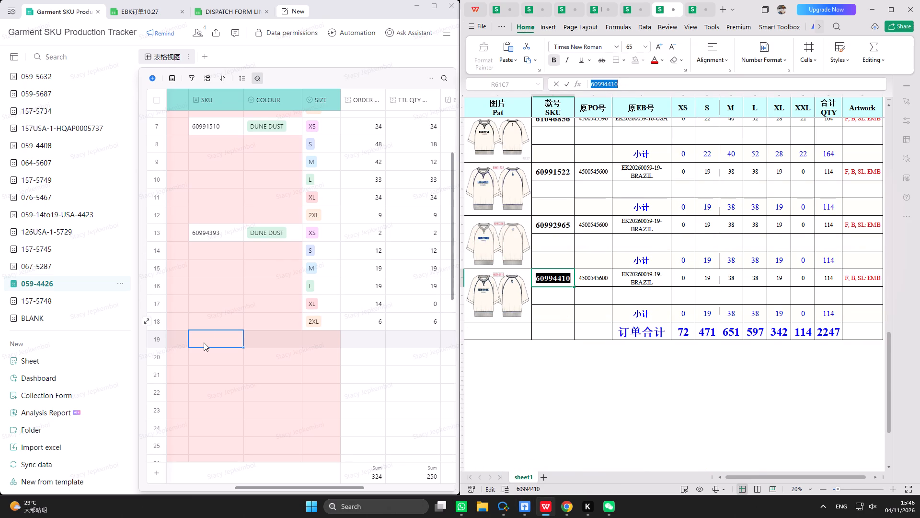
double_click(204, 342)
right_click(204, 342)
left_click_drag(230, 411, 234, 405)
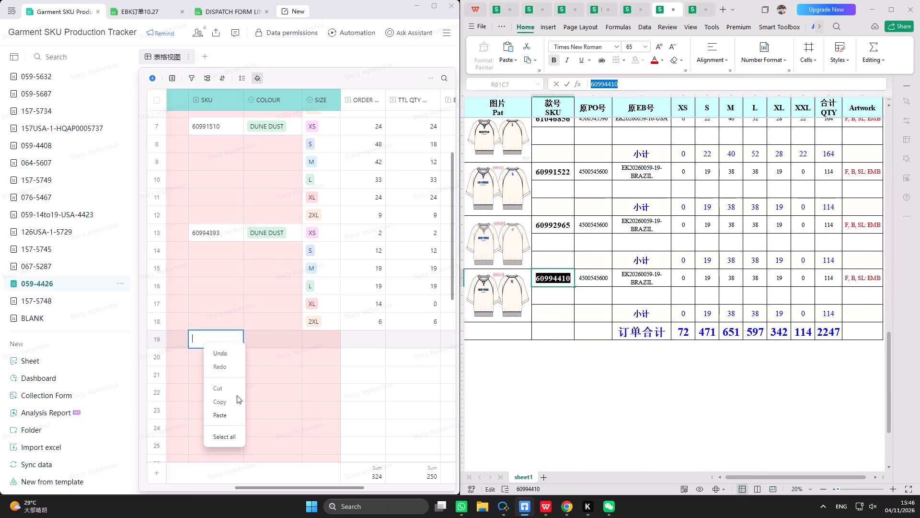
left_click(227, 414)
double_click(273, 342)
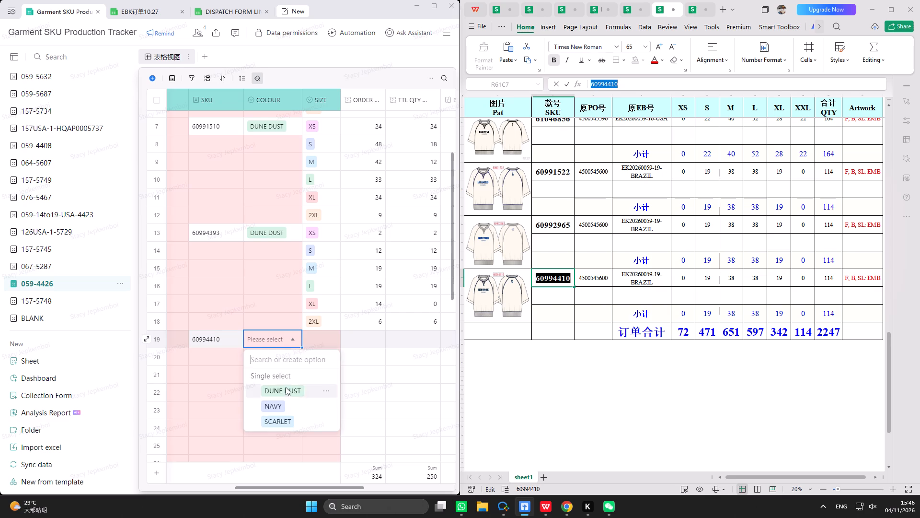
left_click(287, 388)
Set the sizes for SKU 60994410 in tracker rows 19 to 24 to XS, S, M, L, XL and 2XL.
double_click(319, 342)
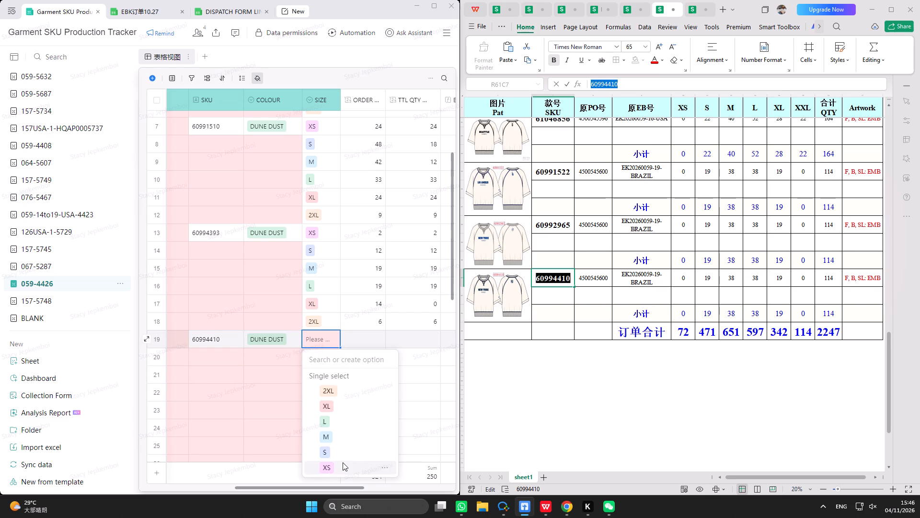
left_click(343, 462)
double_click(325, 356)
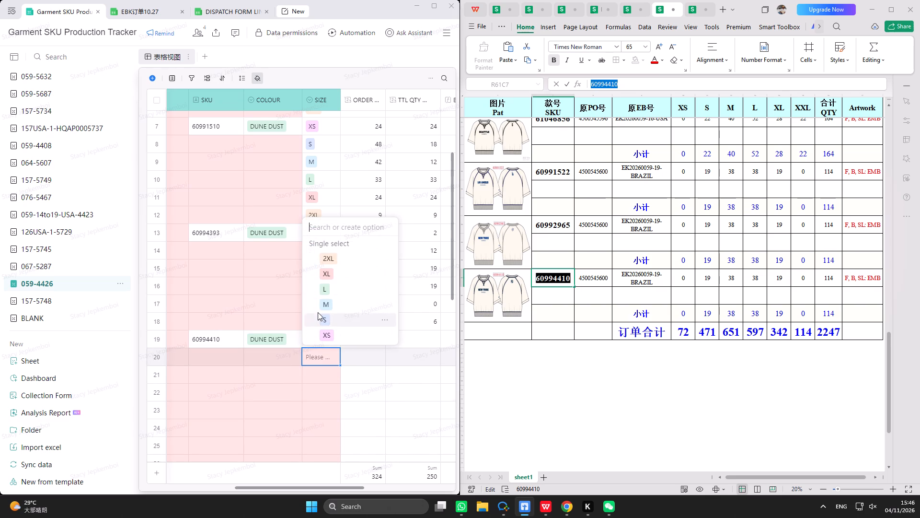
left_click(320, 315)
double_click(322, 382)
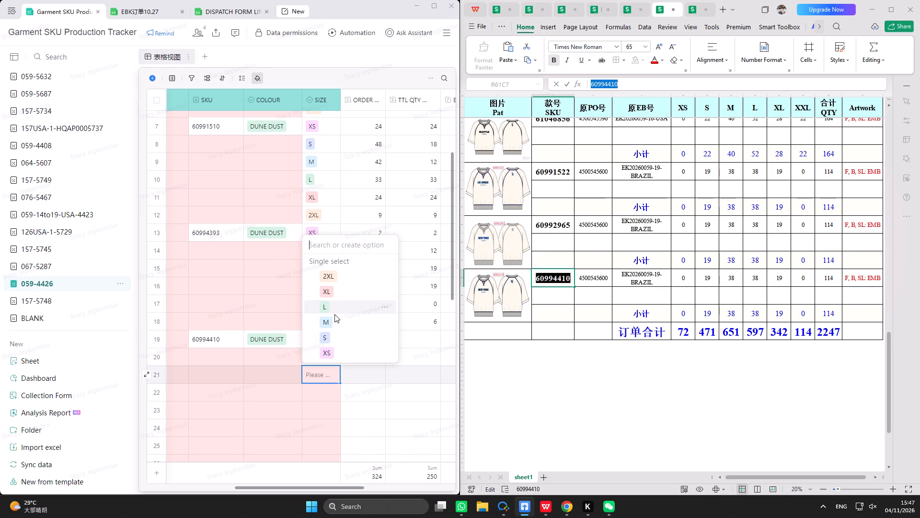
left_click(335, 331)
double_click(327, 377)
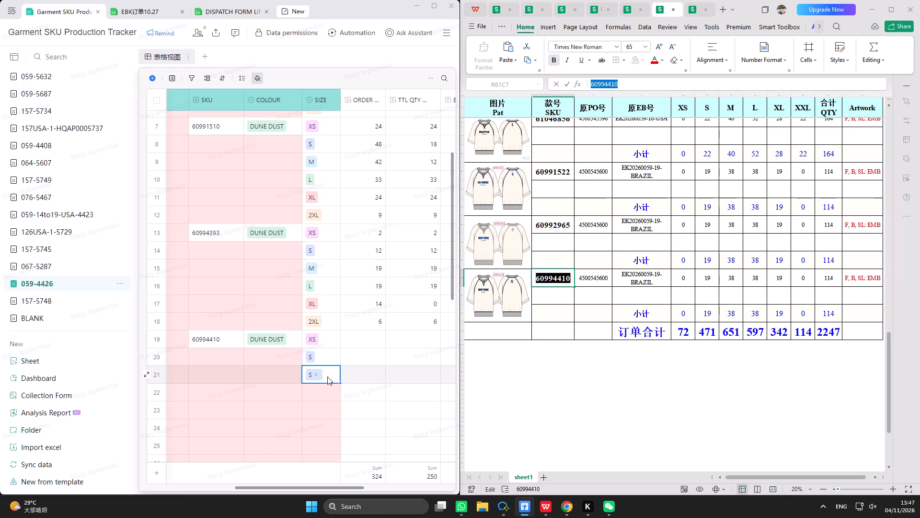
left_click(336, 379)
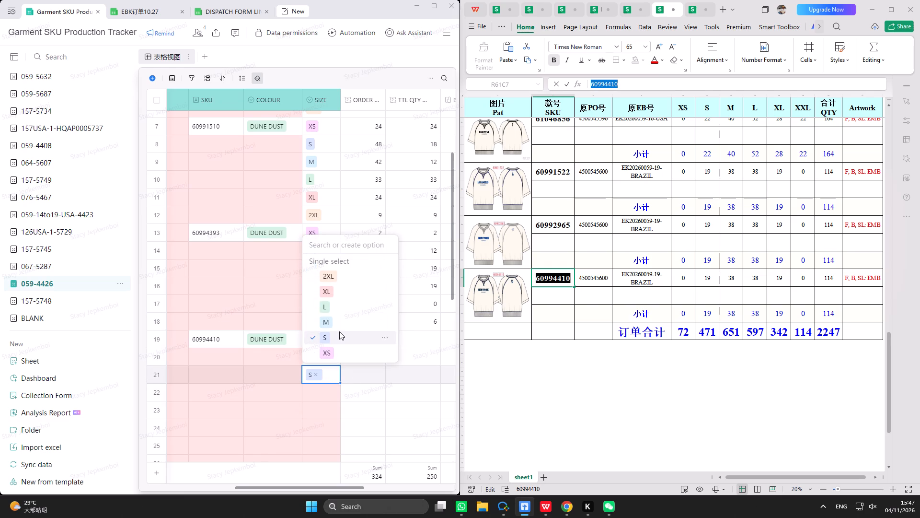
left_click(342, 327)
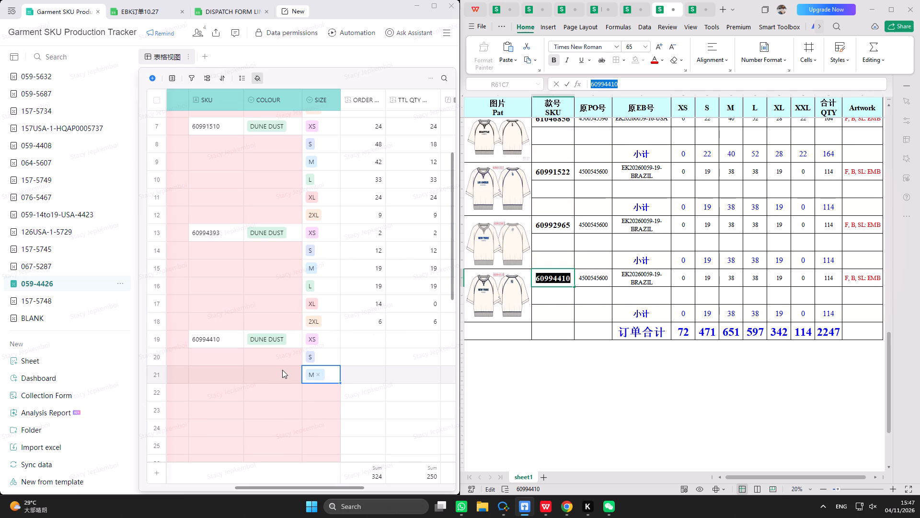
double_click(311, 394)
left_click(336, 326)
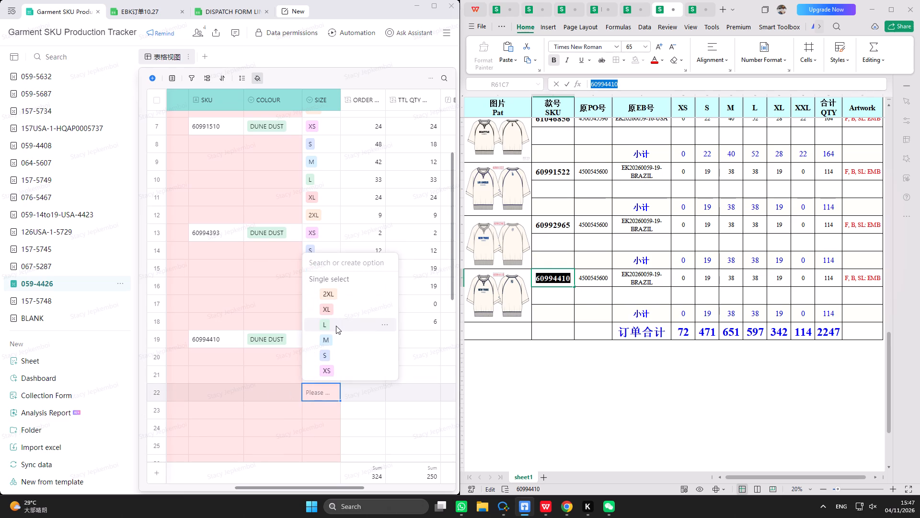
double_click(322, 411)
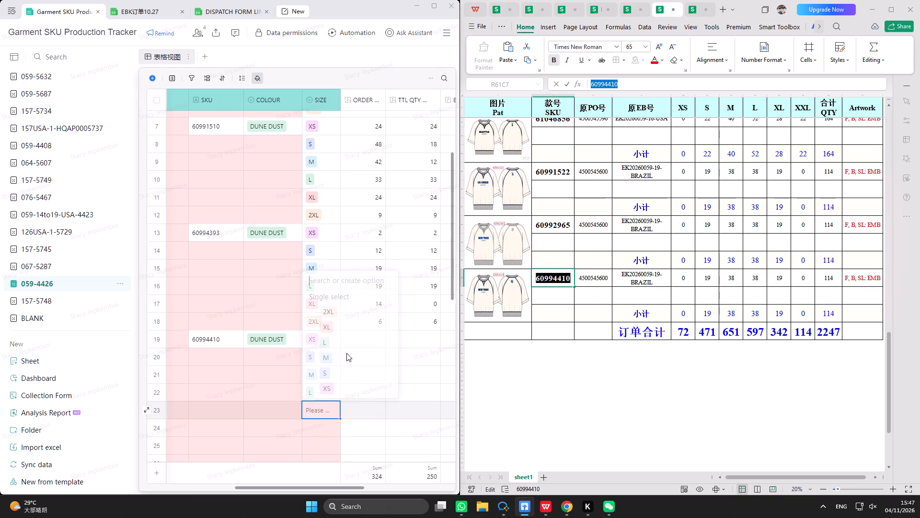
left_click(344, 326)
double_click(329, 429)
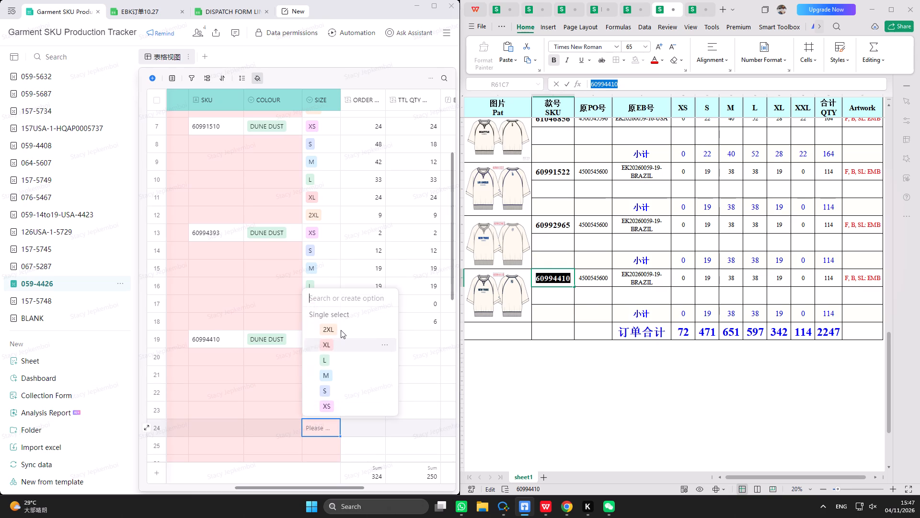
left_click(341, 330)
left_click(361, 324)
left_click(360, 338)
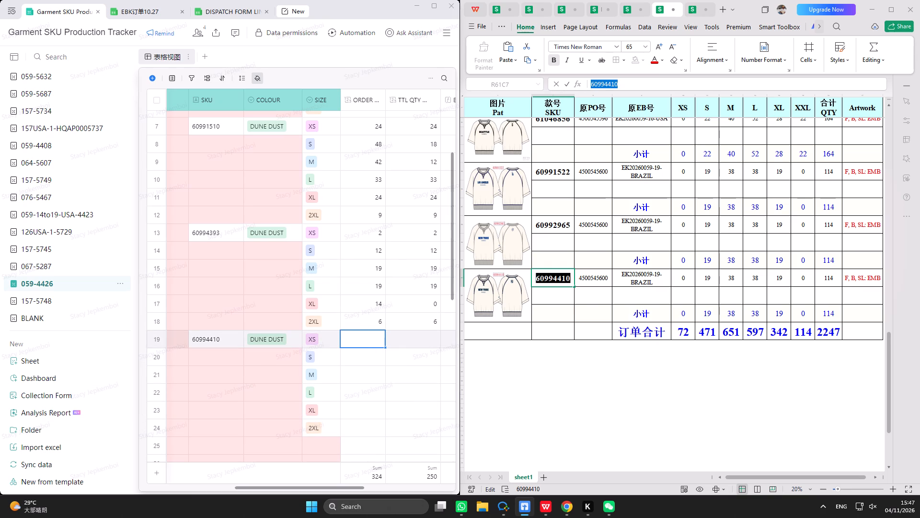
Fill the 小计 subtotal row of SKU 60994410 in the order workbook with yellow.
left_click_drag(561, 314, 845, 315)
left_click(636, 62)
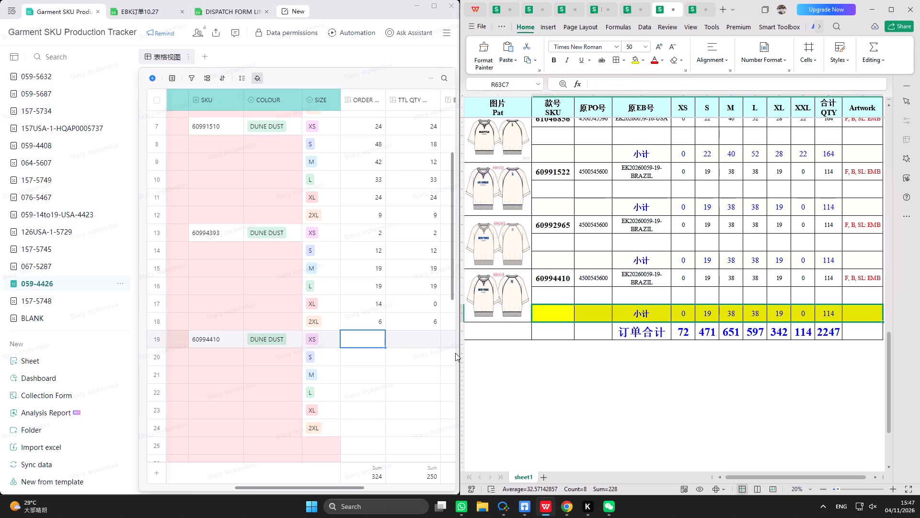
Enter SKU 60994410's order quantities from XS to 2XL as 0, 19, 38, 38, 19 and 0.
left_click(368, 354)
left_click(370, 337)
key("0")
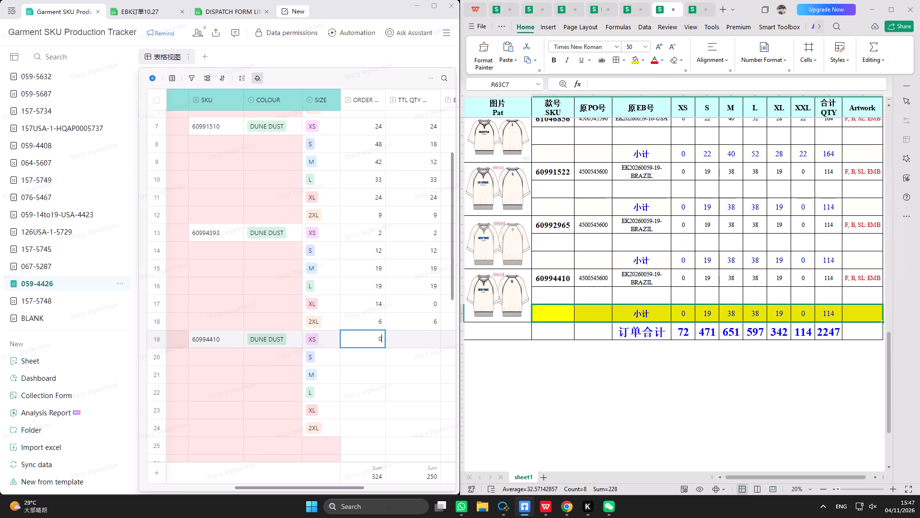
key("Return")
key("1")
key("9")
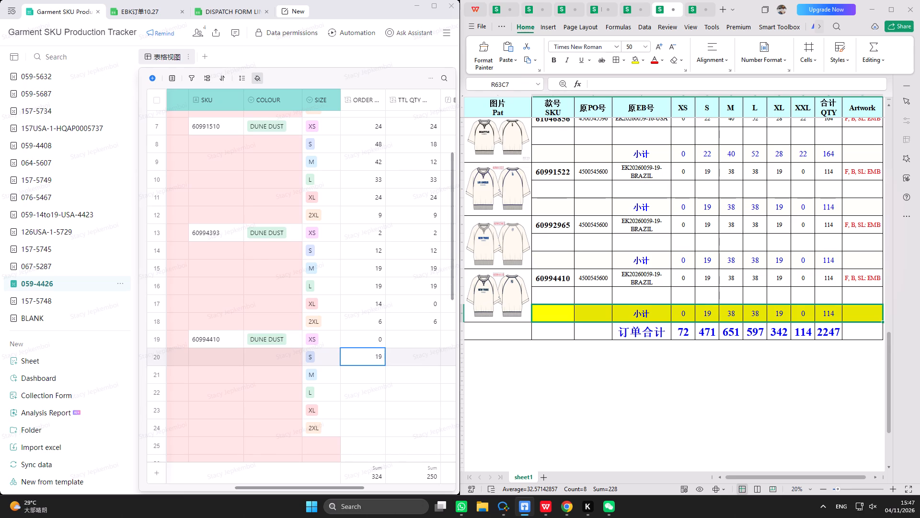
key("Return")
type("38")
key("Return")
type("38")
key("Return")
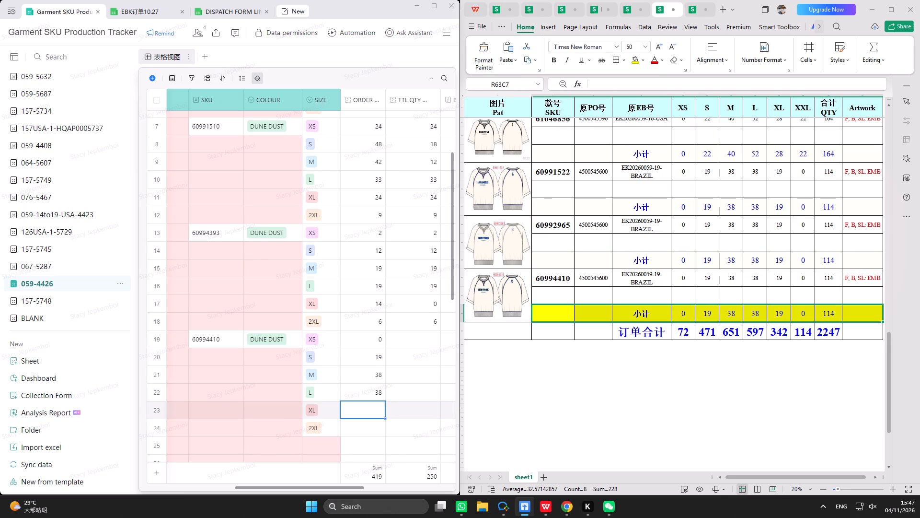
type("19")
key("Return")
key("0")
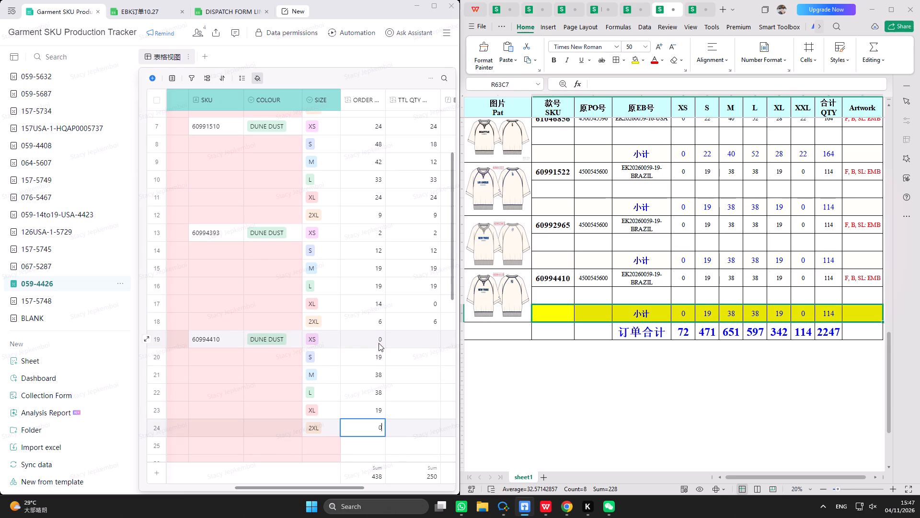
Enter SKU 60994410's TTL QTY values from XS to 2XL as 0, 19, 38, 38, 0 and 0.
left_click(414, 344)
key("0")
key("Return")
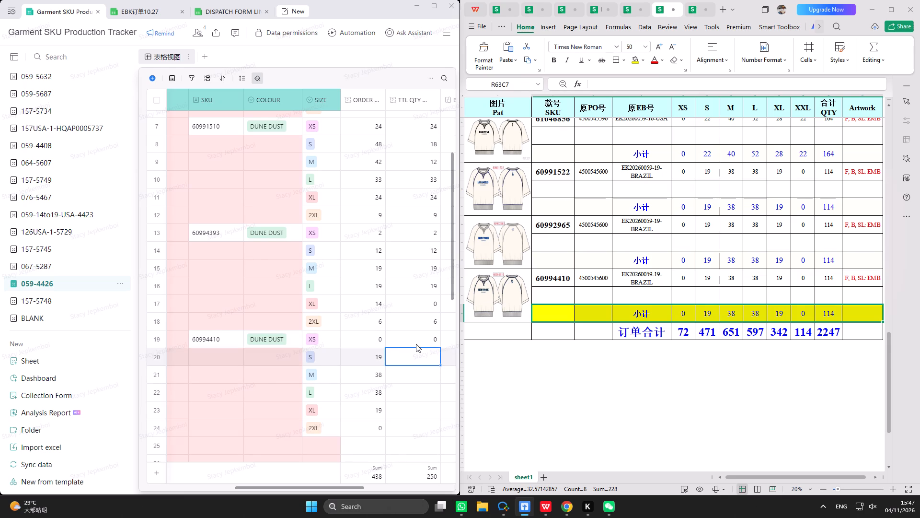
type("19")
key("Return")
key("3")
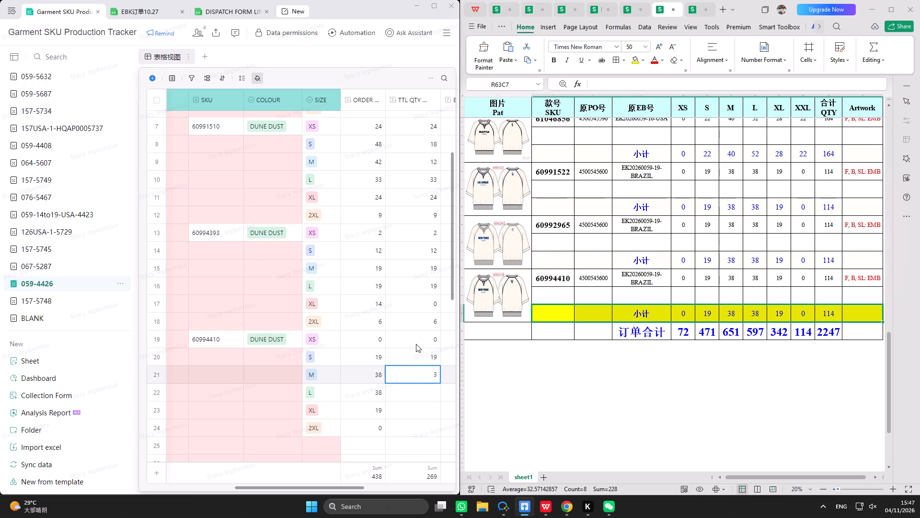
key("8")
key("Return")
type("38")
key("Return")
key("0")
key("Return")
key("0")
key("Return")
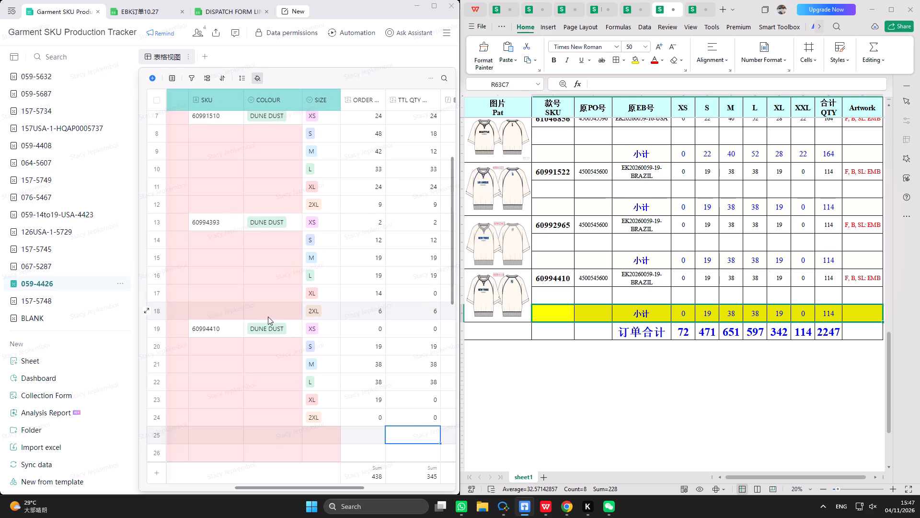
Review the tracker's recorded rows and the order workbook's SKU list, checking the highlighted and unhighlighted 小计 subtotal rows.
scroll(268, 317, "up", 12)
scroll(265, 314, "down", 7)
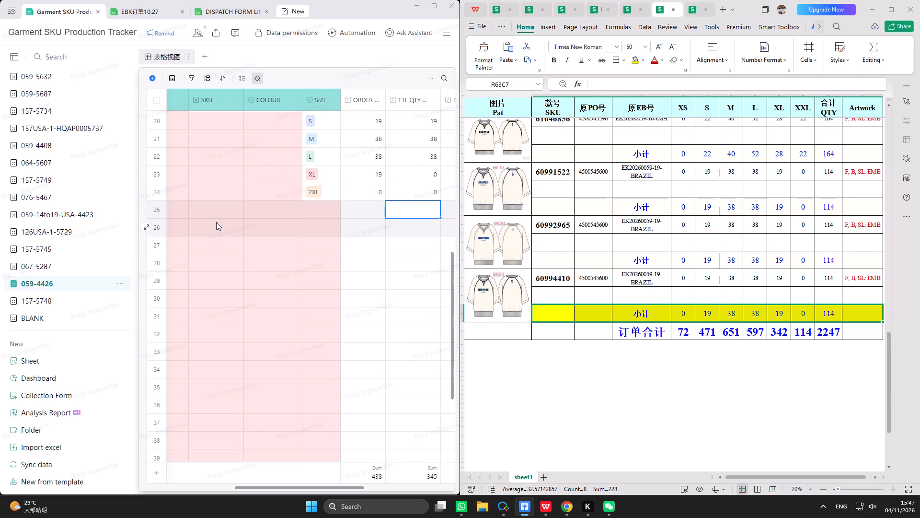
scroll(216, 222, "up", 2)
left_click(224, 306)
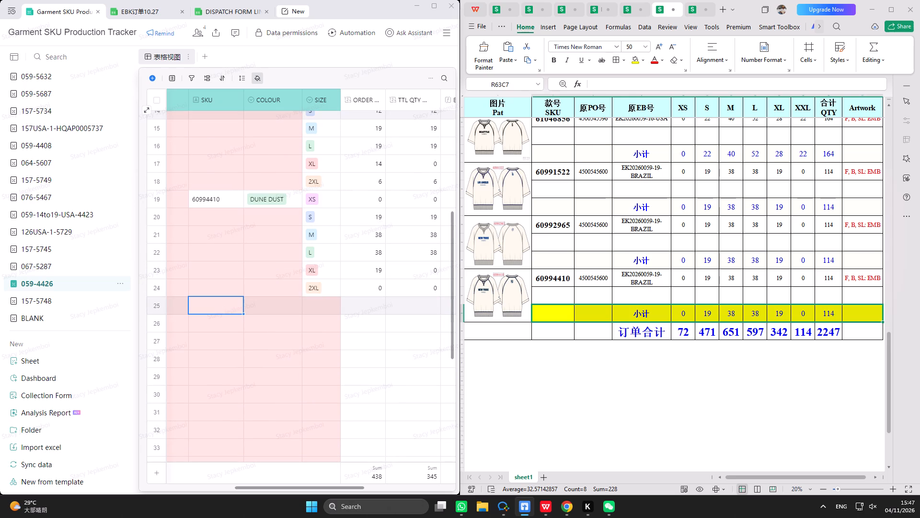
scroll(637, 265, "up", 10)
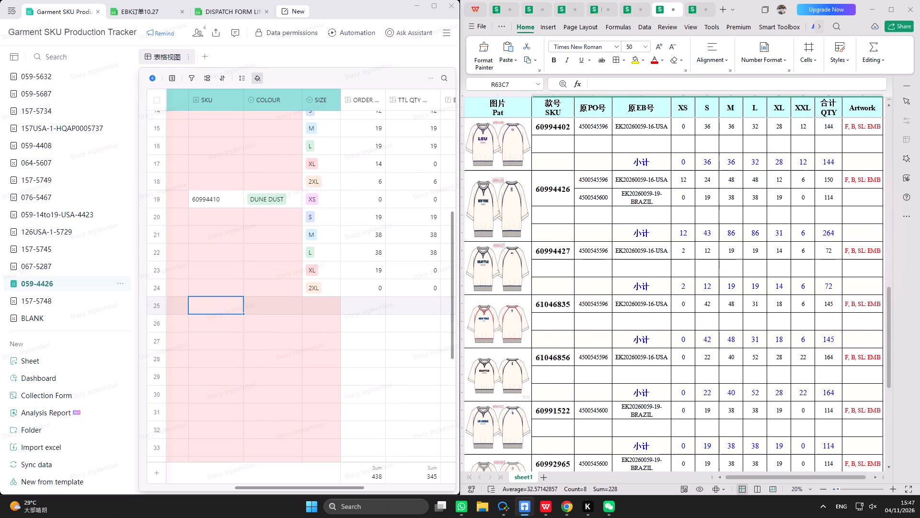
scroll(637, 265, "up", 11)
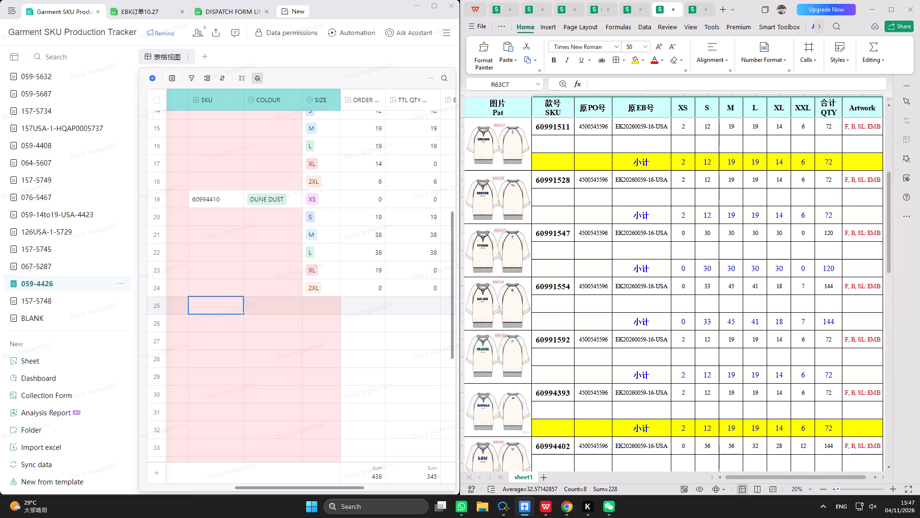
scroll(637, 265, "up", 13)
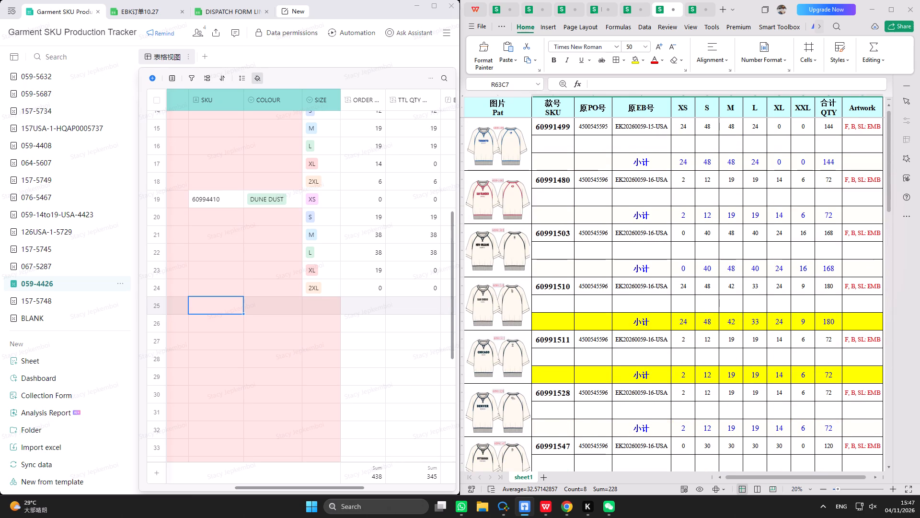
scroll(637, 265, "up", 6)
scroll(637, 265, "down", 5)
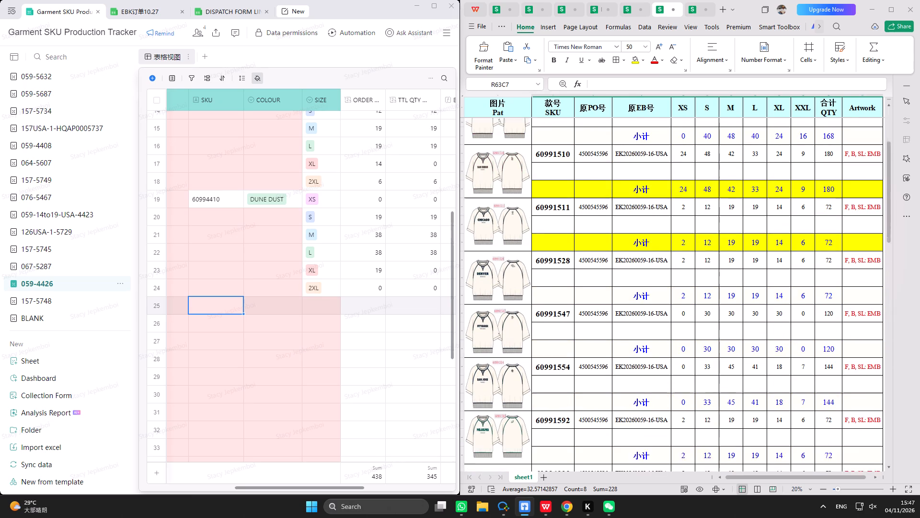
scroll(637, 265, "down", 10)
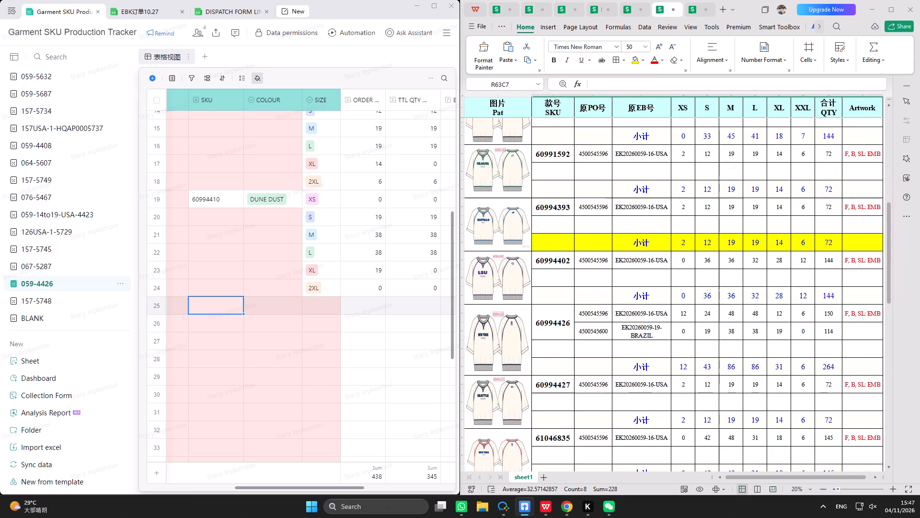
scroll(637, 265, "down", 11)
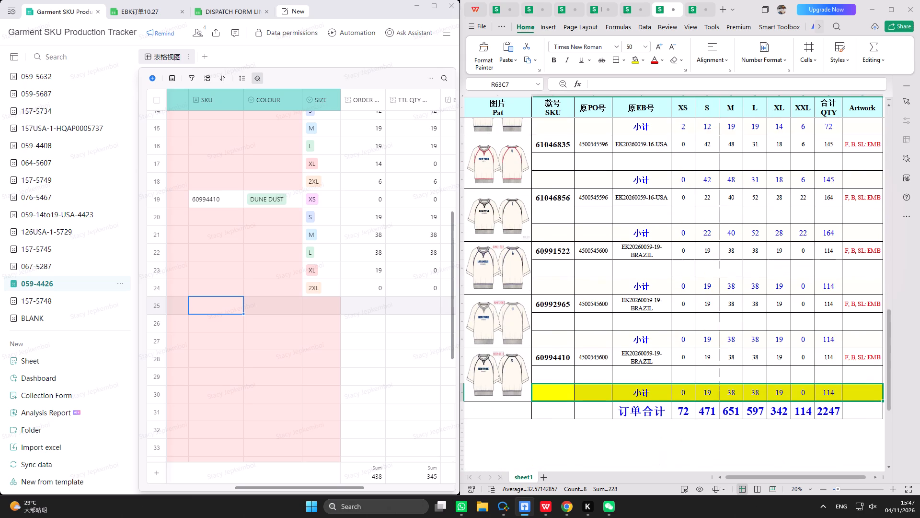
scroll(637, 265, "up", 4)
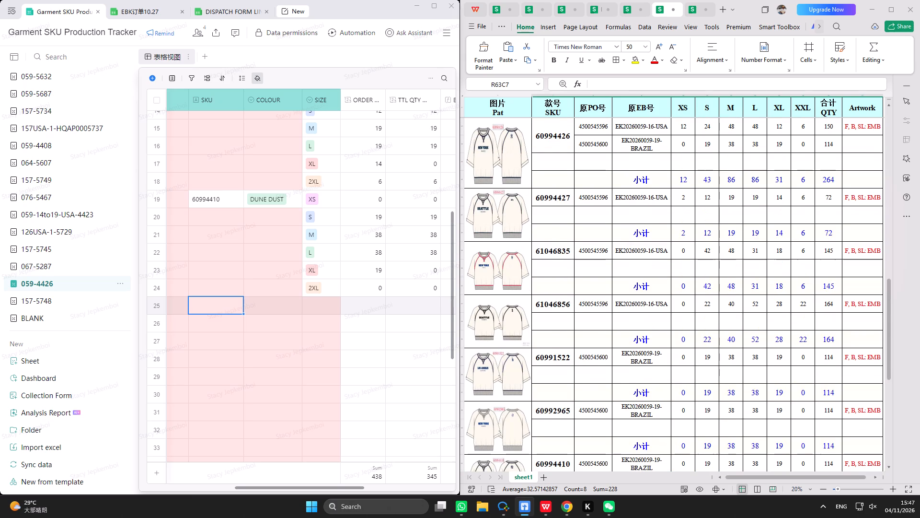
scroll(642, 262, "up", 20)
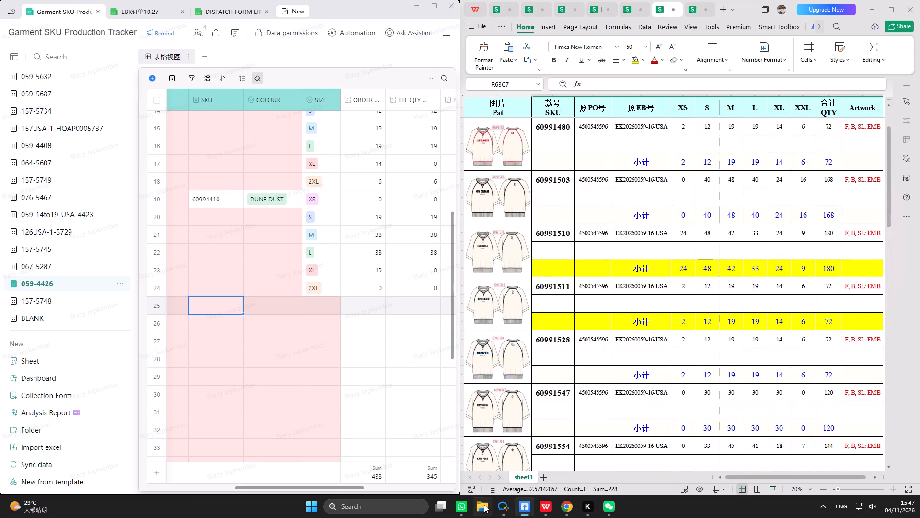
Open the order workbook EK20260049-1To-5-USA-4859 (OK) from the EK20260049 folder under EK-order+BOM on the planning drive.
left_click(484, 505)
double_click(78, 210)
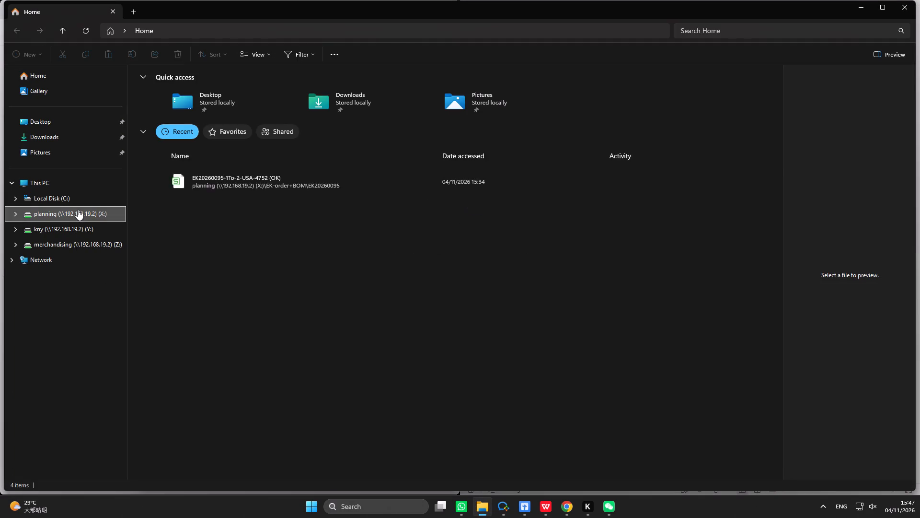
double_click(181, 88)
scroll(213, 262, "down", 8)
scroll(215, 345, "up", 1)
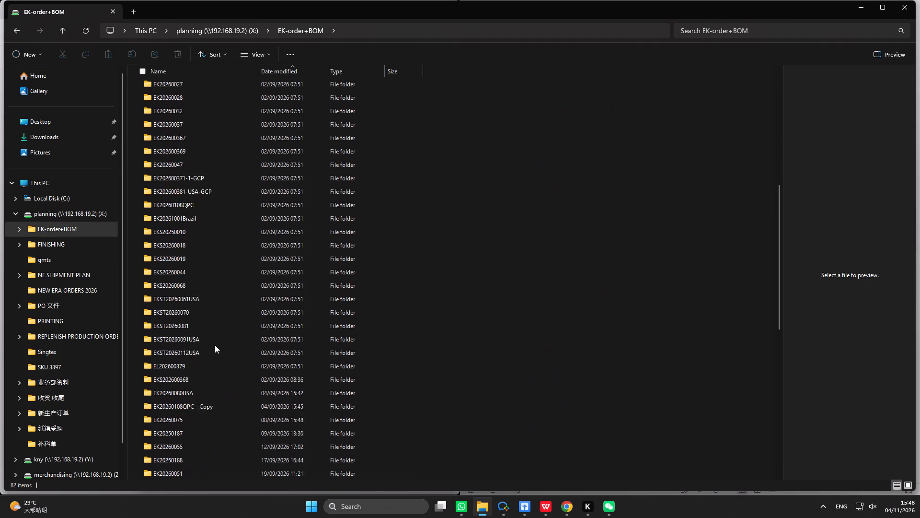
scroll(207, 391, "down", 20)
scroll(207, 391, "down", 3)
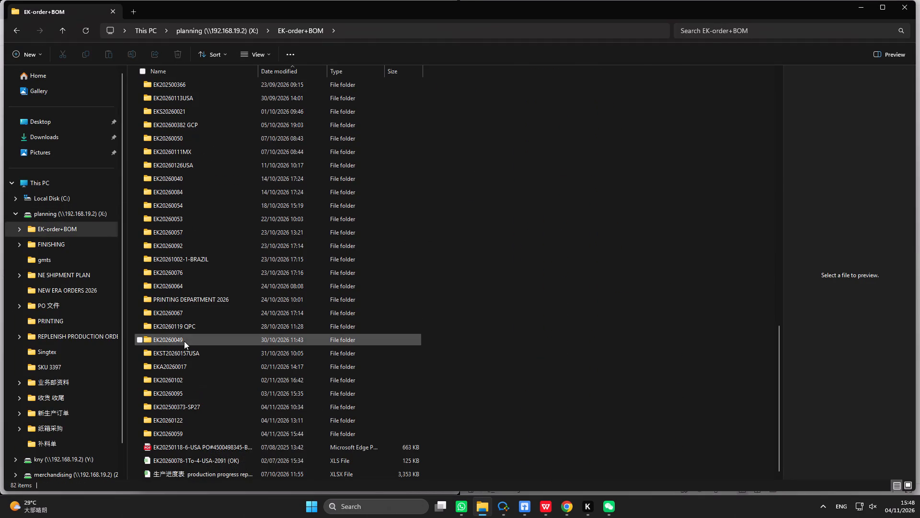
double_click(184, 340)
double_click(218, 85)
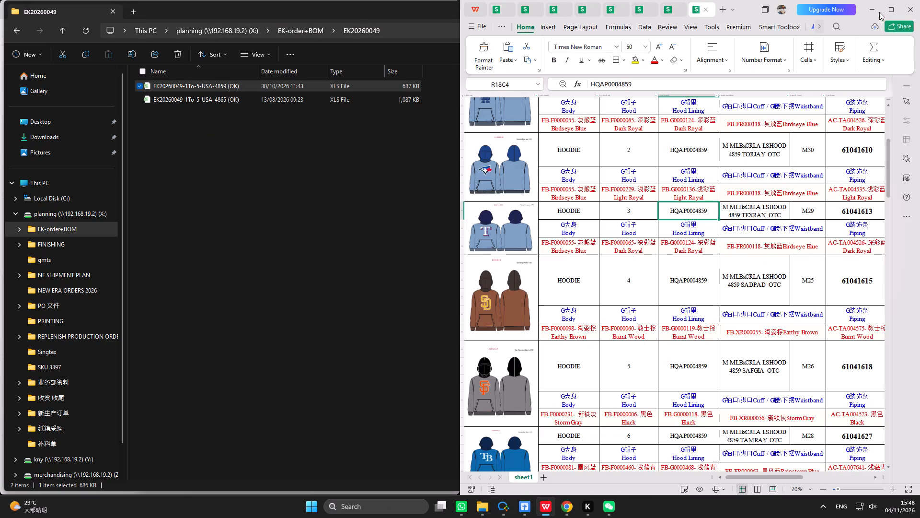
left_click(879, 12)
left_click(899, 7)
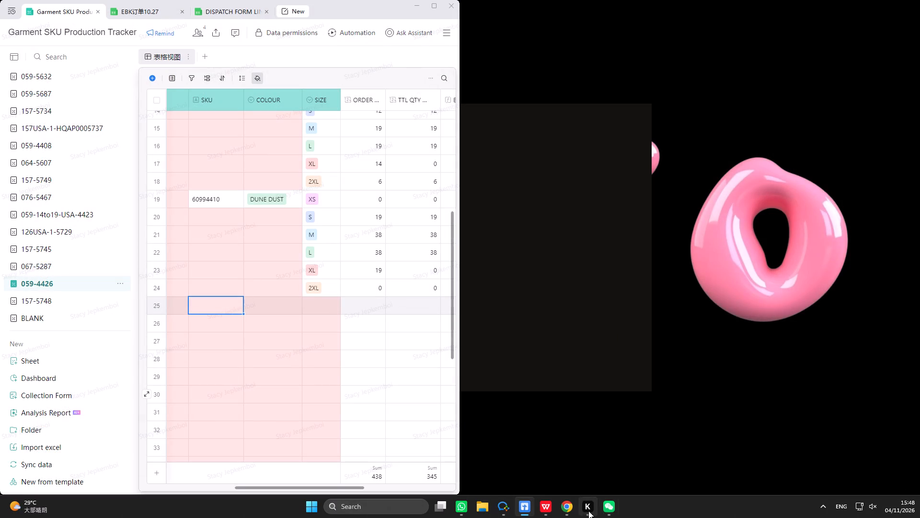
left_click(548, 508)
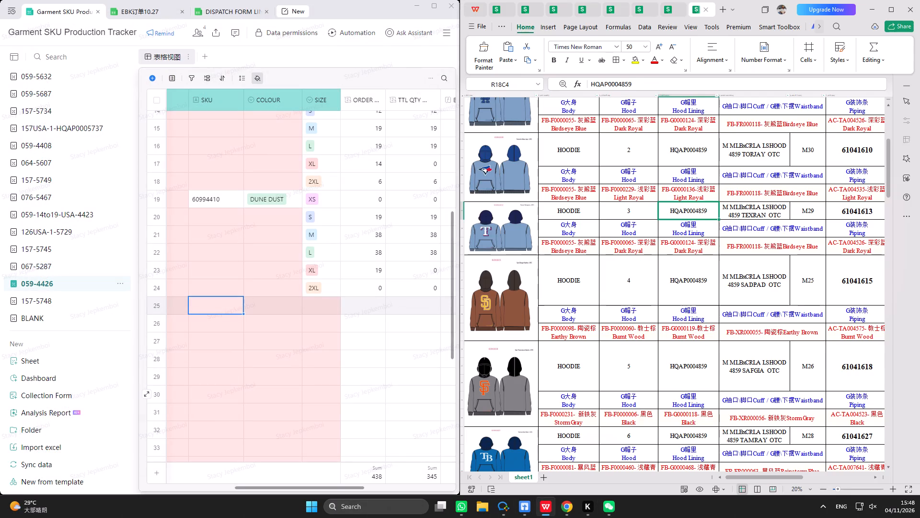
Hide the five columns between 图片 Pat and 款号 SKU in the 4859 order workbook.
scroll(679, 226, "up", 20)
left_click_drag(558, 94, 794, 165)
right_click(723, 131)
left_click(753, 180)
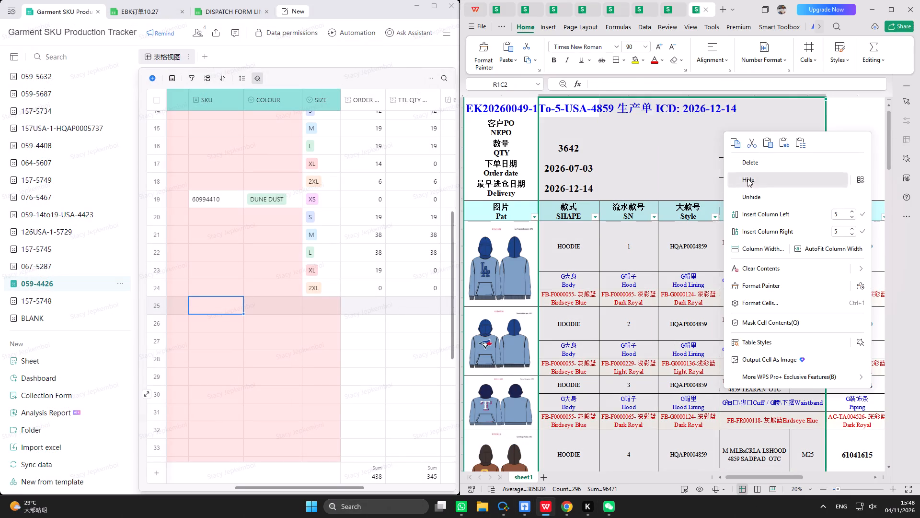
Freeze the 4859 order sheet's panes at the 图片 Pat and 款号 SKU header row.
scroll(639, 164, "down", 4)
left_click(464, 107)
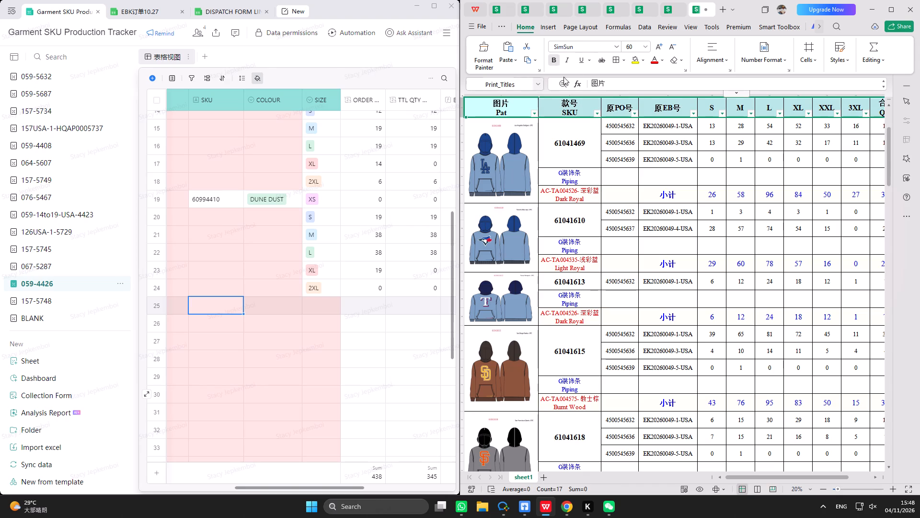
left_click(691, 27)
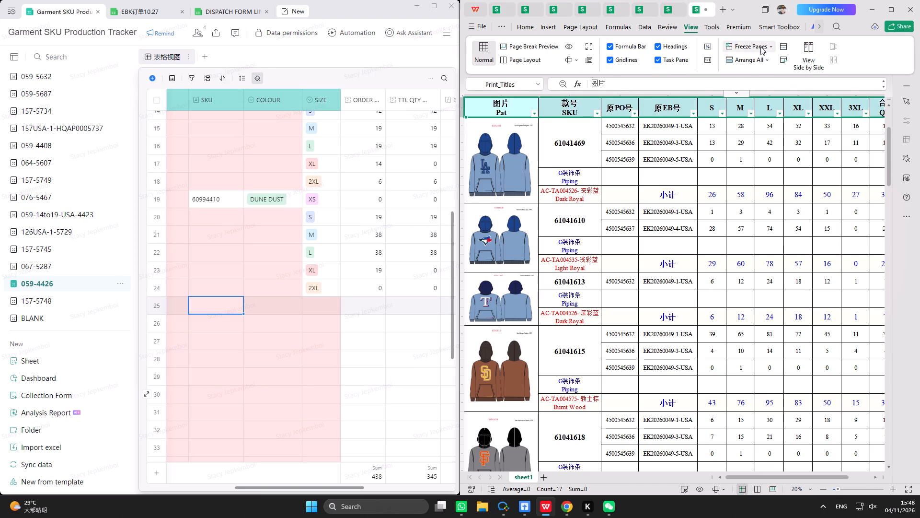
left_click(760, 47)
left_click(775, 84)
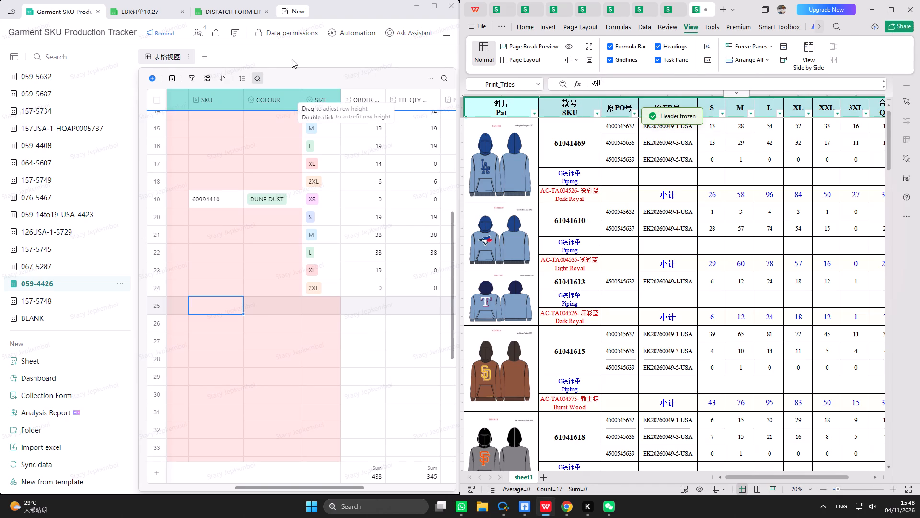
Fill the DATE 2026/11/4 from row 1 down to row 24 in the tracker's 059-4426 sheet.
left_click(432, 7)
scroll(366, 329, "up", 14)
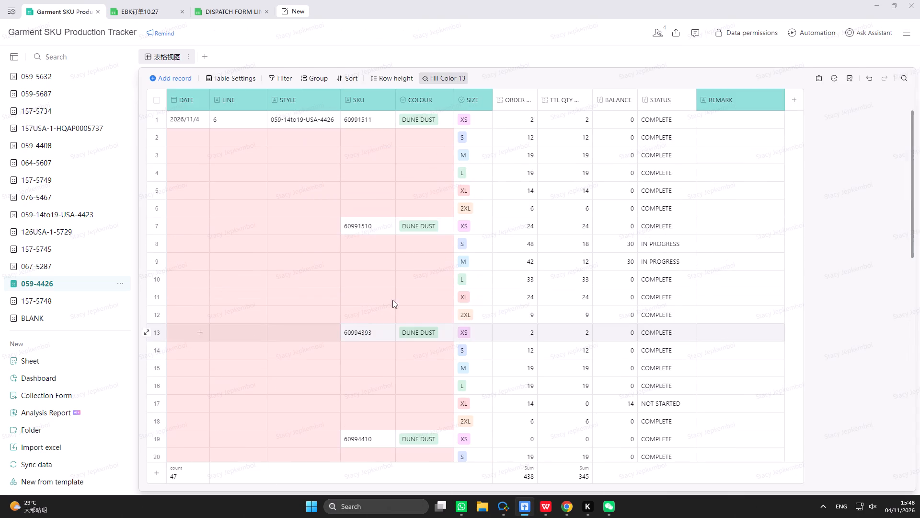
left_click(168, 119)
left_click(180, 121)
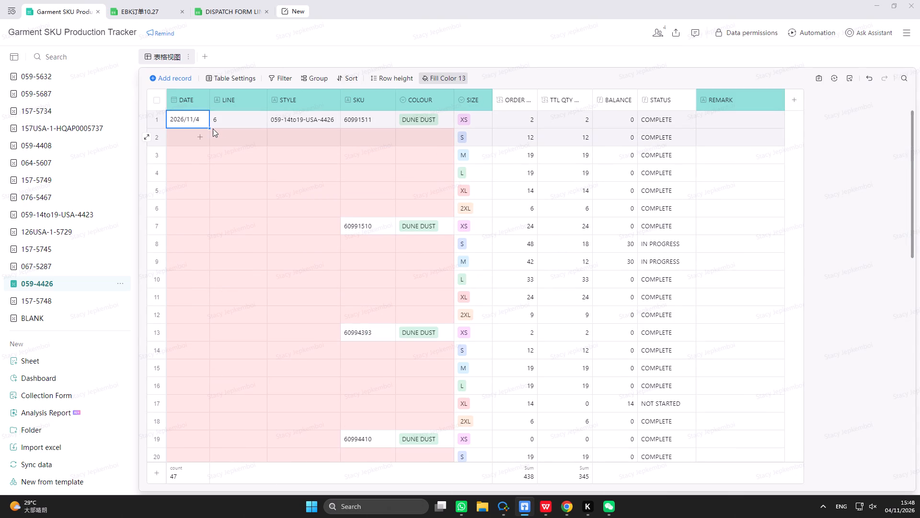
left_click(208, 130)
left_click(186, 118)
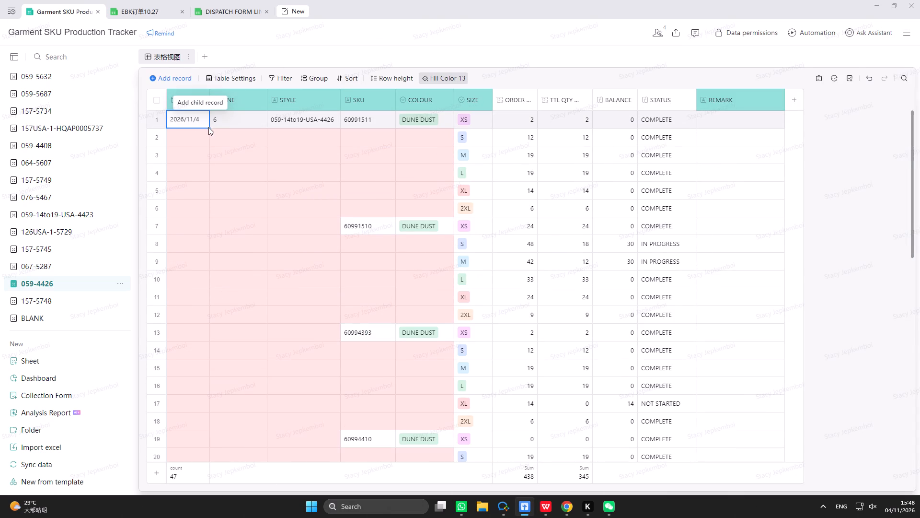
left_click_drag(208, 127, 267, 303)
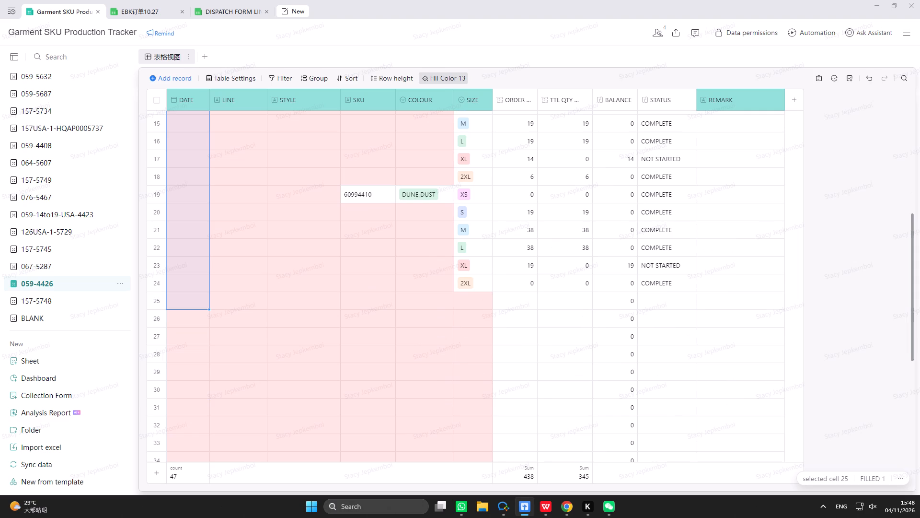
left_click_drag(267, 303, 204, 288)
Fill LINE 6 from row 1 down to row 24 of the 059-4426 sheet.
scroll(269, 282, "up", 4)
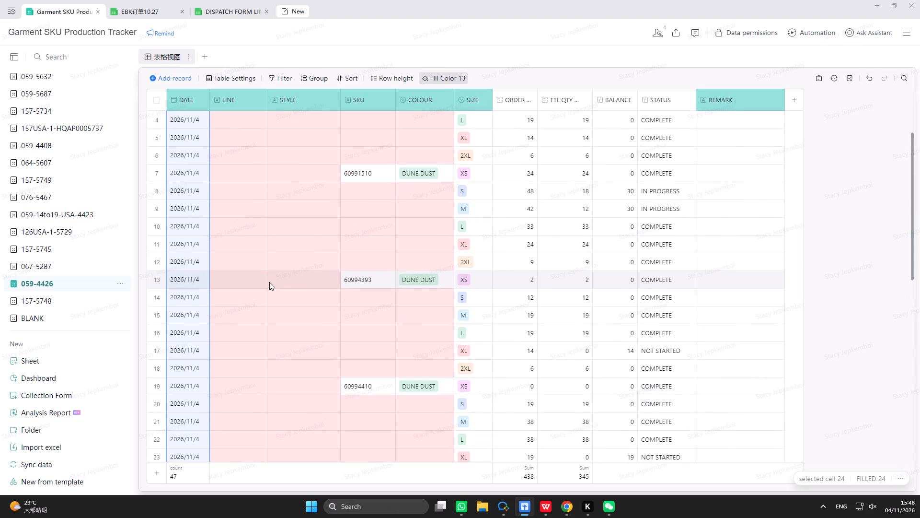
scroll(269, 282, "up", 9)
left_click(241, 124)
left_click_drag(268, 128, 247, 421)
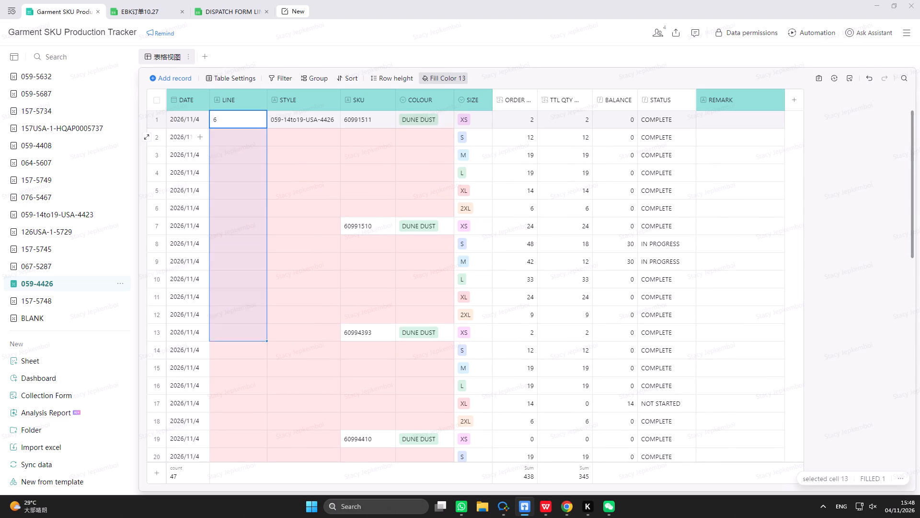
left_click_drag(247, 421, 236, 203)
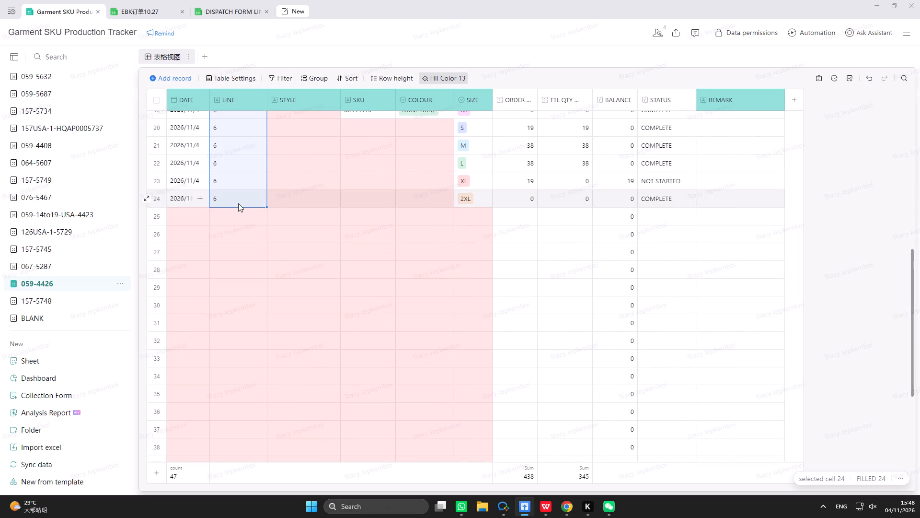
Fill STYLE 059-14to19-USA-4426 from row 1 down to row 24.
scroll(238, 203, "up", 15)
left_click(284, 116)
left_click_drag(340, 129, 316, 328)
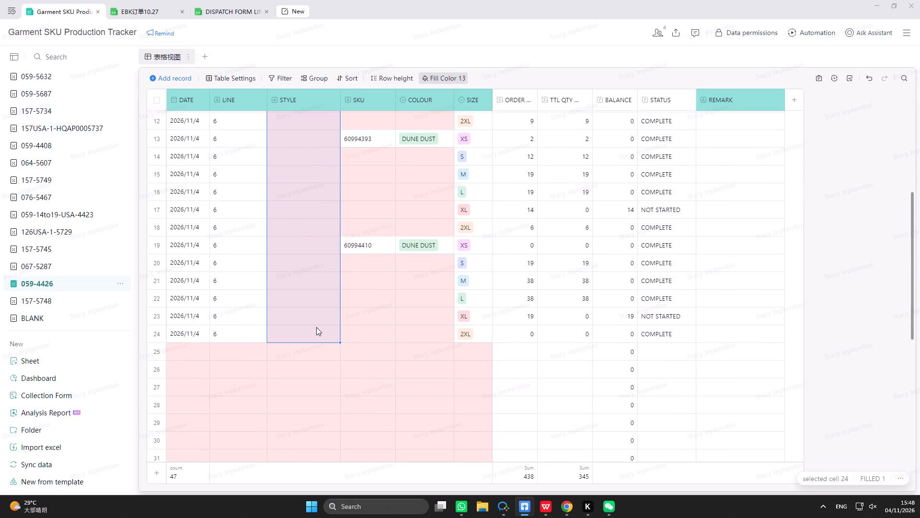
Fill SKU 60991511 down its size rows to 2XL in row 6.
scroll(316, 327, "up", 14)
left_click(383, 119)
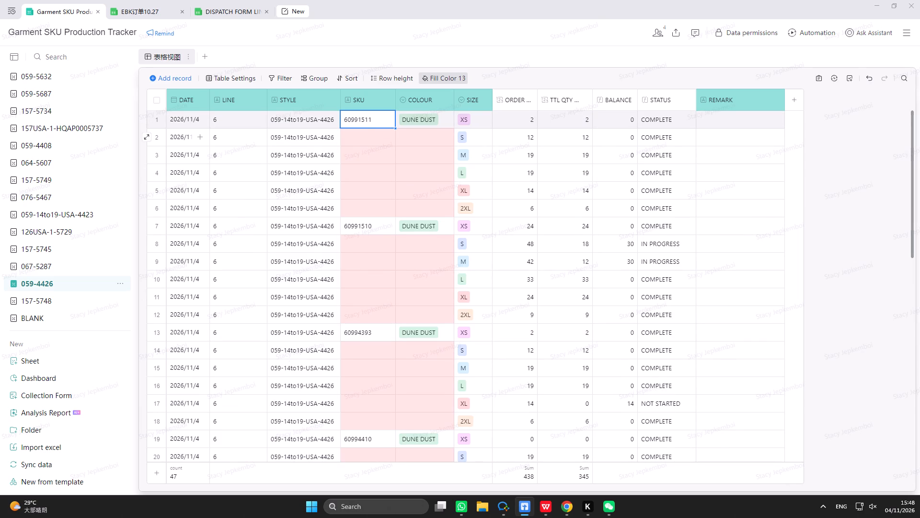
left_click_drag(395, 129, 391, 201)
Fill the COLOUR DUNE DUST from row 1 down to row 24.
left_click(427, 125)
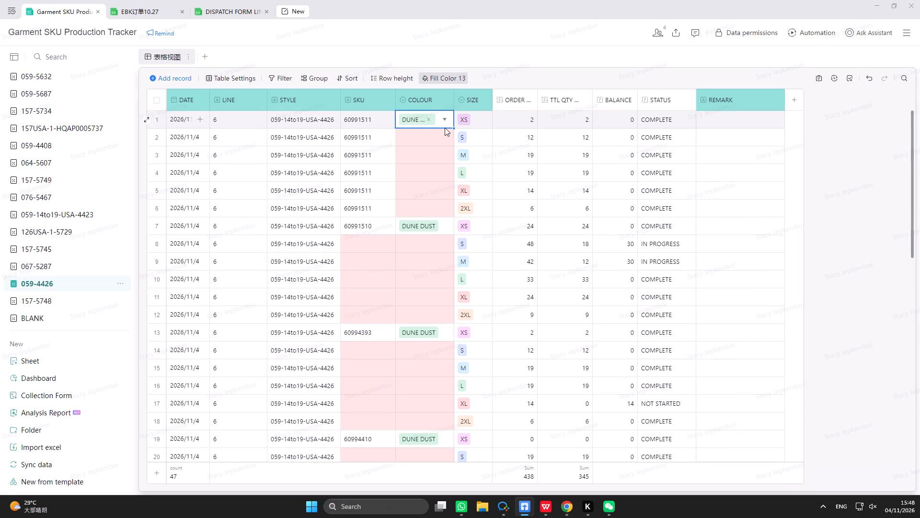
left_click_drag(453, 129, 448, 517)
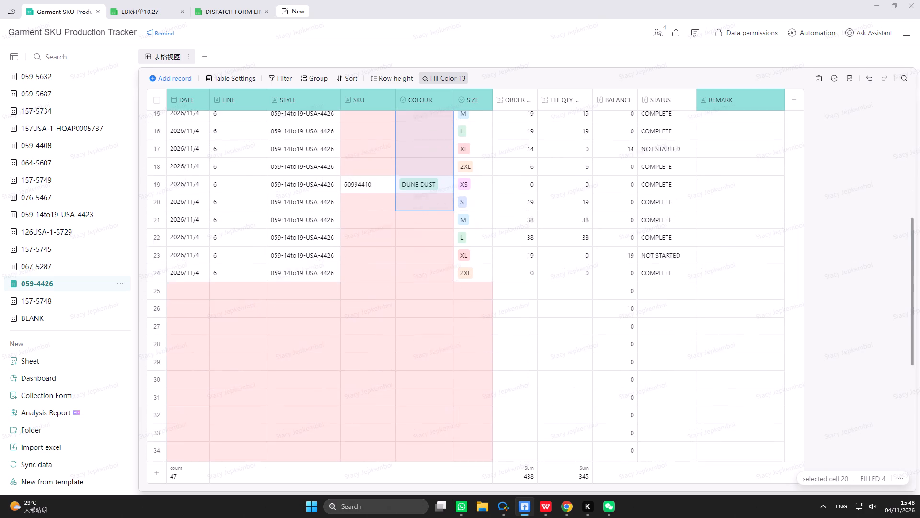
left_click_drag(448, 517, 440, 239)
Fill SKUs 60991510, 60994393 and 60994410 down their own size rows to 2XL in rows 12, 18 and 24.
scroll(440, 239, "up", 7)
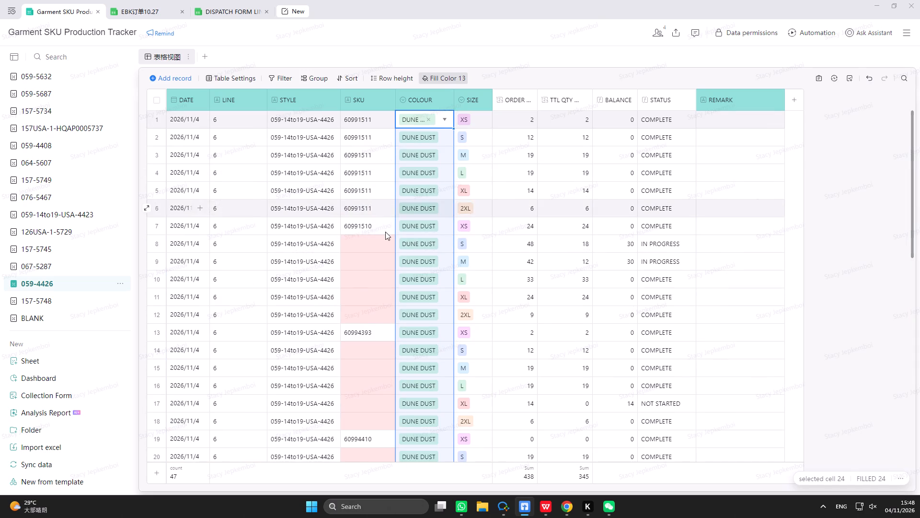
left_click(378, 226)
left_click_drag(395, 233, 397, 298)
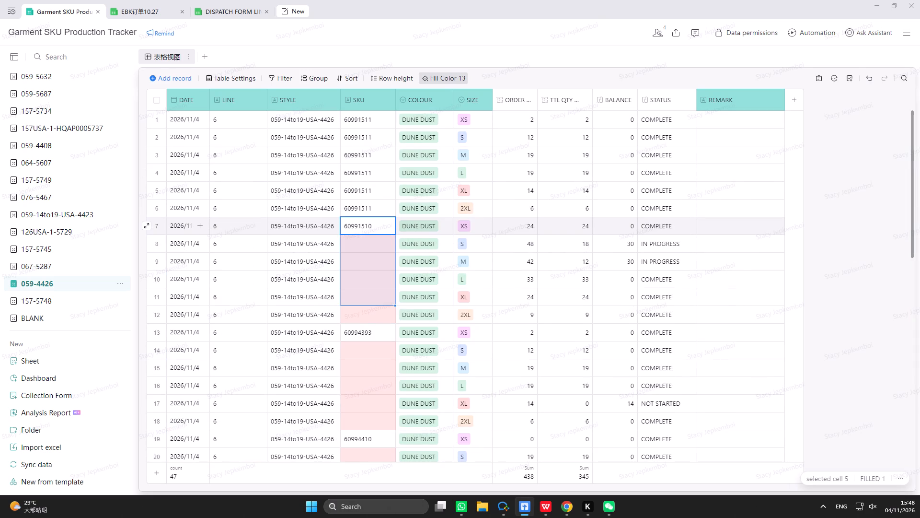
left_click_drag(397, 298, 398, 316)
left_click(377, 330)
left_click_drag(395, 340, 390, 417)
scroll(366, 344, "down", 3)
left_click(383, 297)
left_click_drag(396, 303, 394, 312)
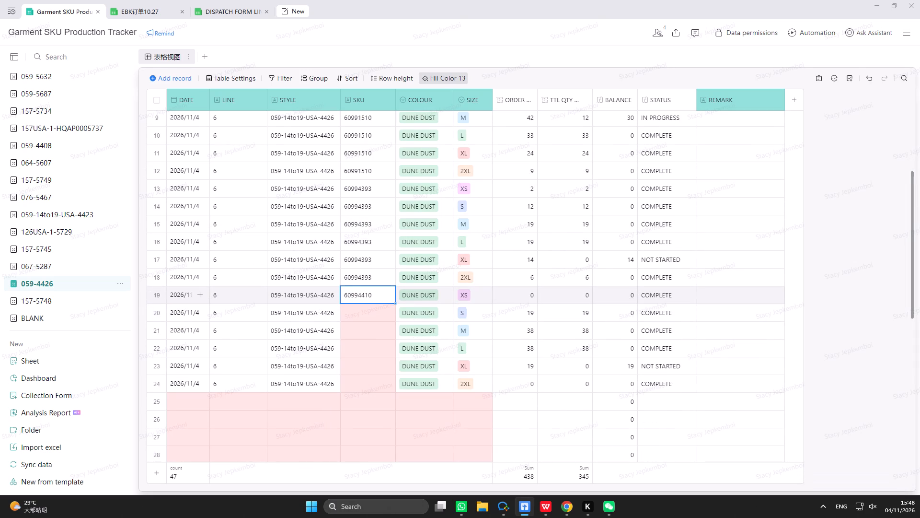
left_click_drag(394, 312, 391, 376)
left_click(414, 419)
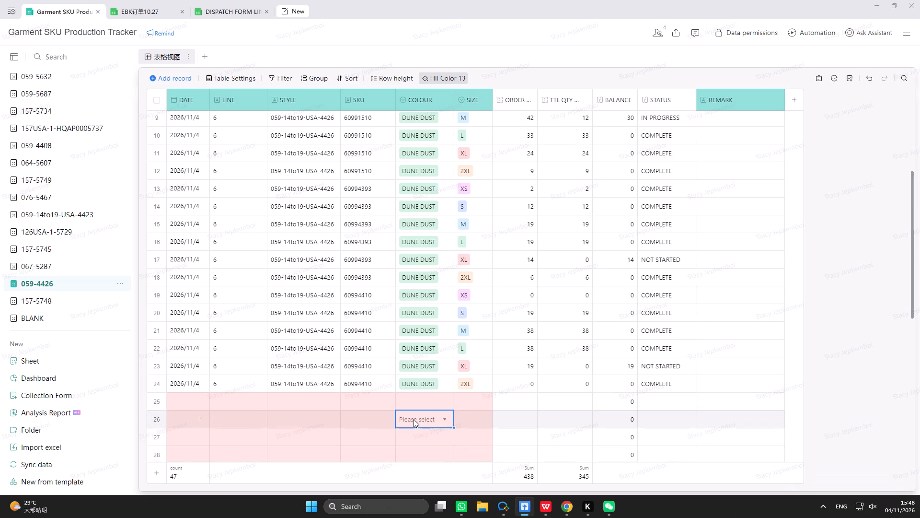
scroll(414, 419, "up", 20)
scroll(414, 419, "up", 4)
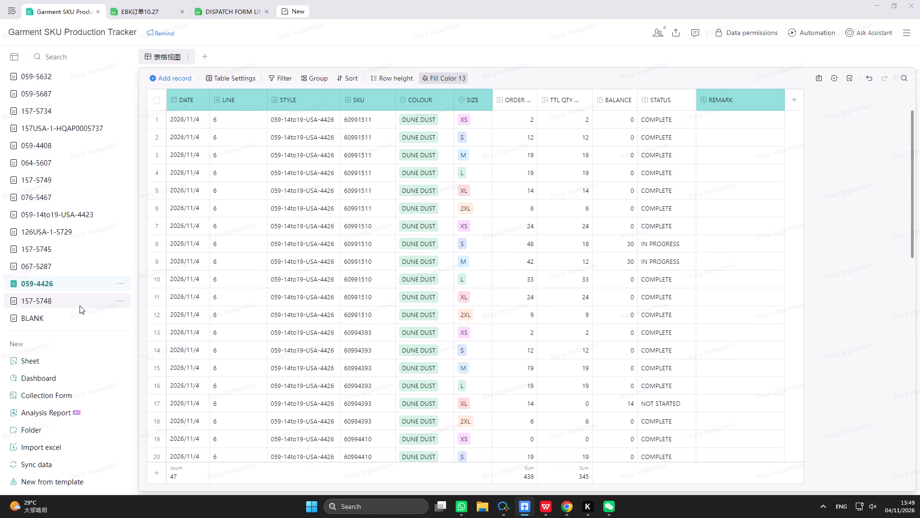
Duplicate the BLANK sheet in the tracker, copying the sheet structure and all records.
left_click(68, 317)
right_click(68, 318)
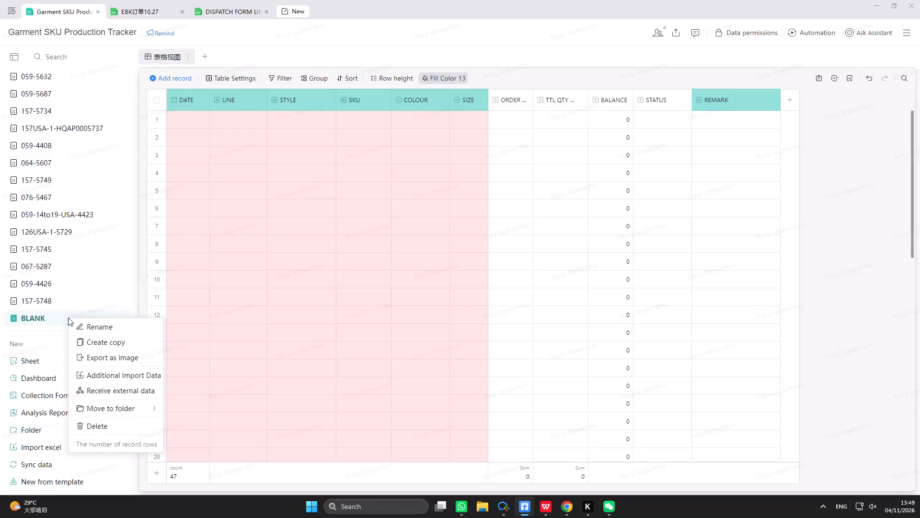
left_click(103, 341)
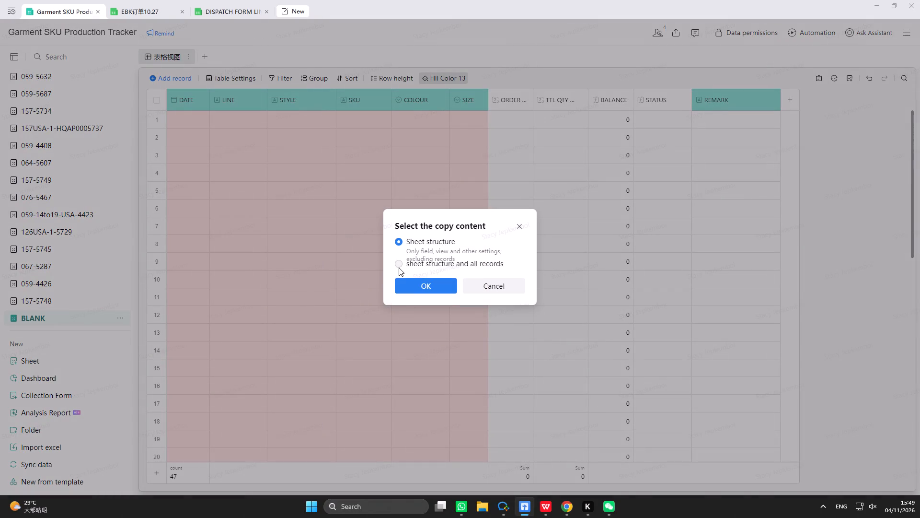
left_click(399, 265)
left_click(426, 290)
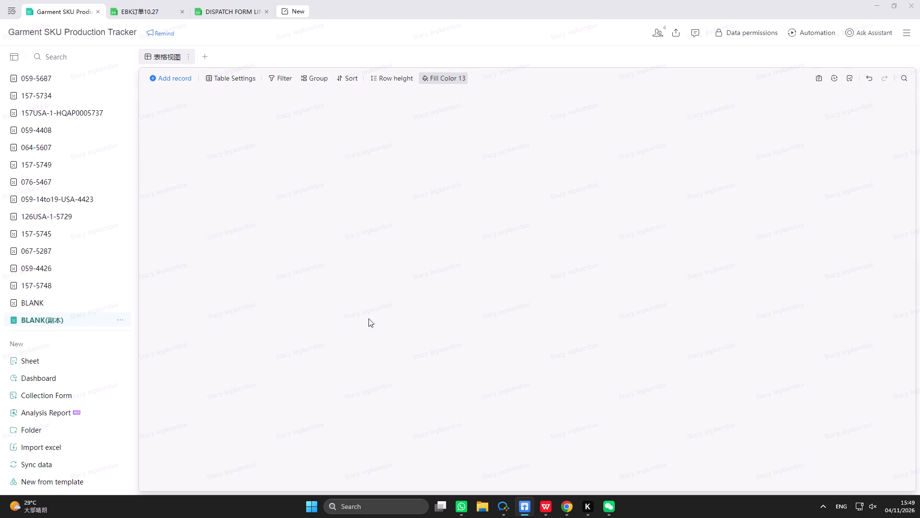
Move the copied sheet above BLANK, directly after 157-5748 in the tracker's sheet list.
left_click_drag(53, 318, 51, 295)
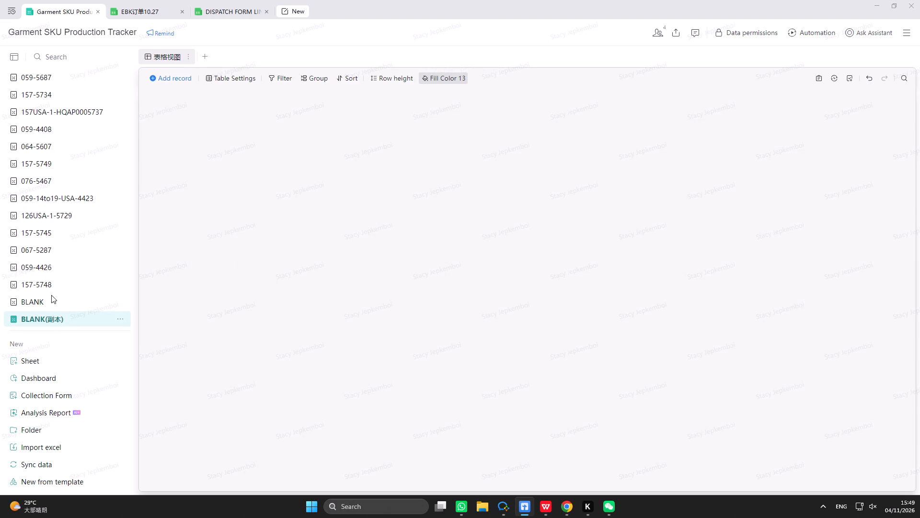
left_click_drag(53, 321, 47, 300)
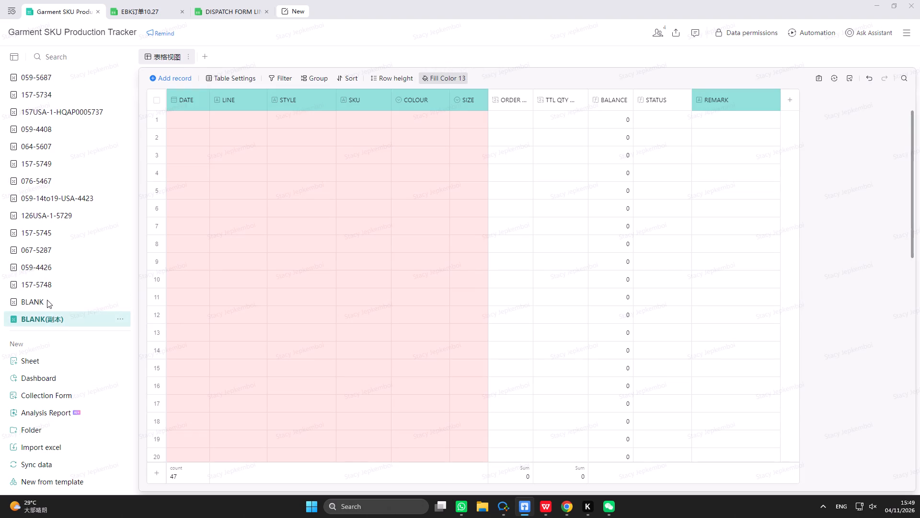
left_click_drag(47, 300, 44, 292)
left_click(90, 303)
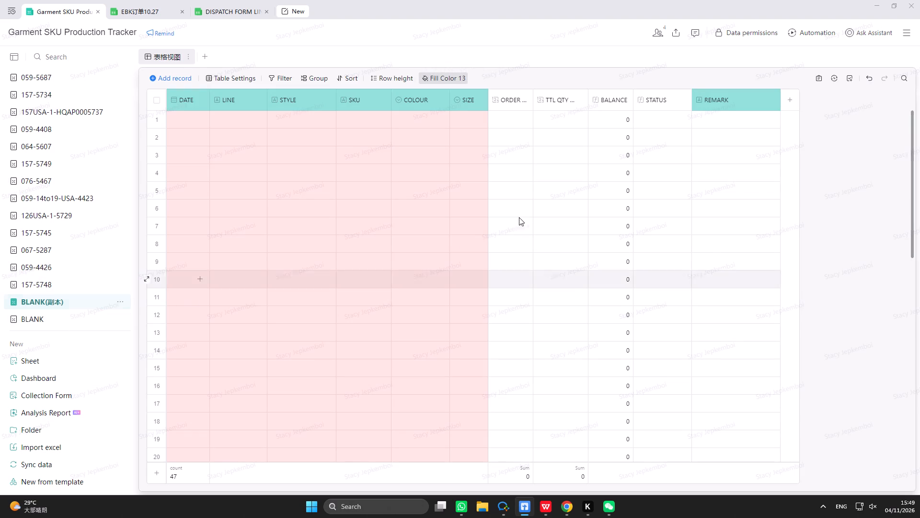
Add an equals sign to the start of the copied sheet's STATUS formula, before the first IF, and apply it.
left_click(664, 111)
double_click(663, 118)
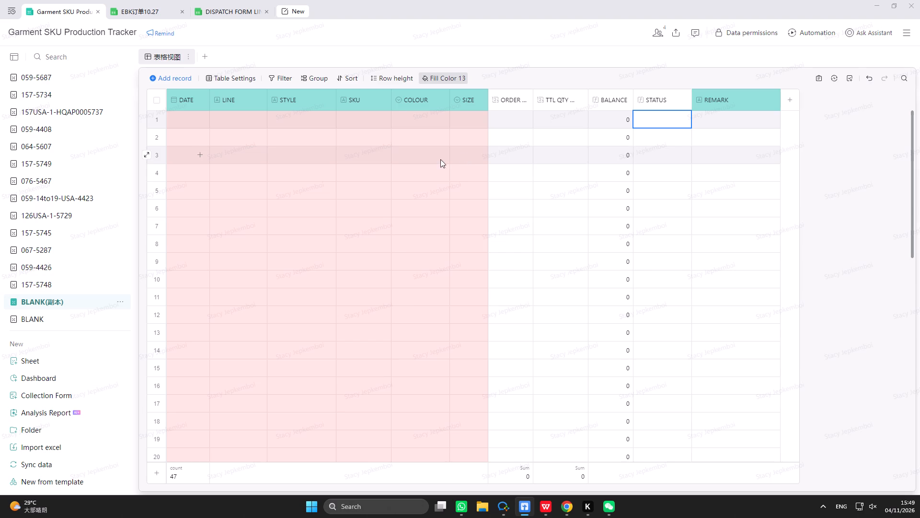
left_click(409, 183)
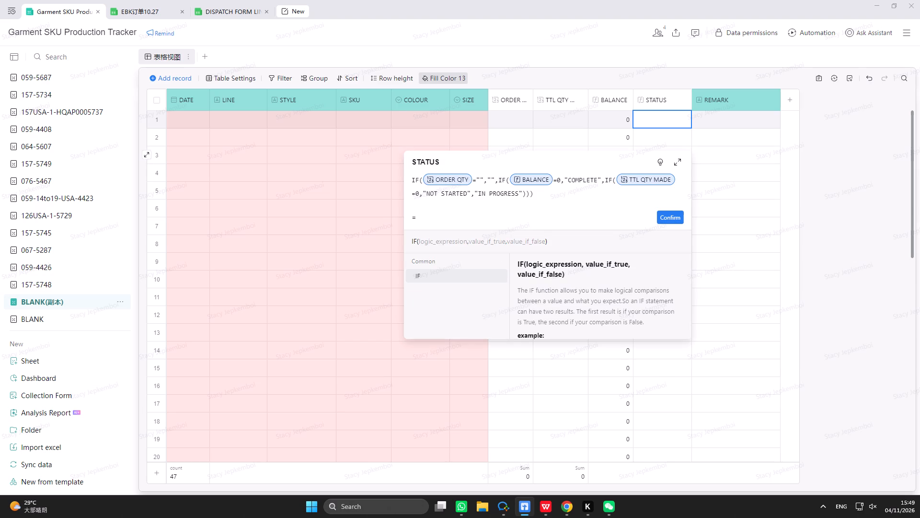
key("equal")
left_click(666, 220)
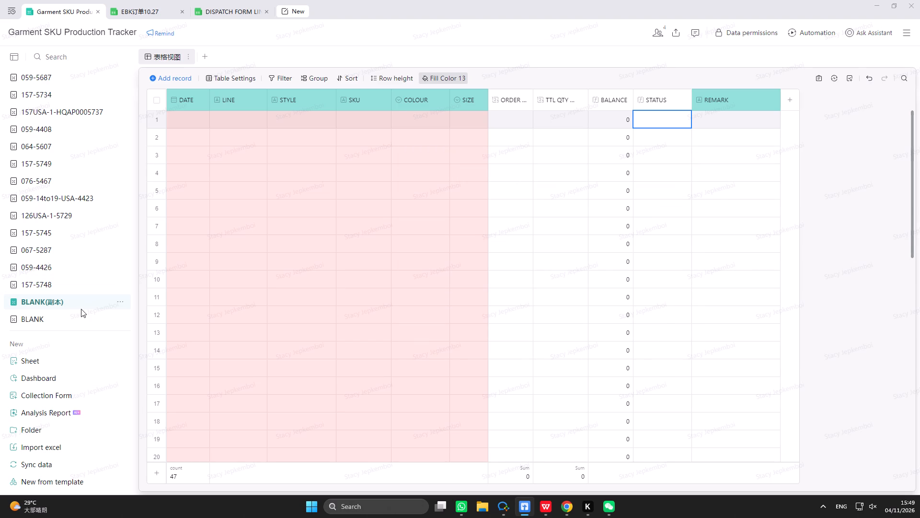
Check the order number in the EBK planning sheet and rename the copied BLANK sheet as 049-4859.
left_click(149, 12)
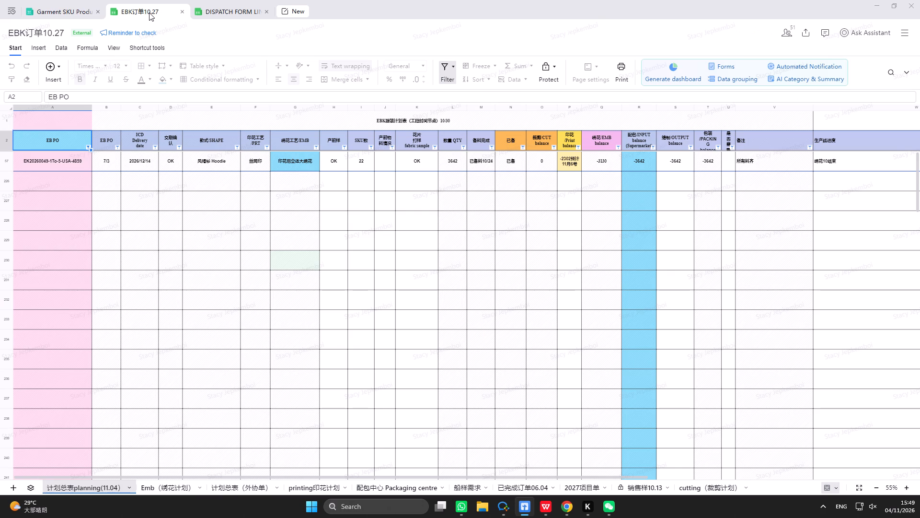
left_click(76, 9)
right_click(75, 302)
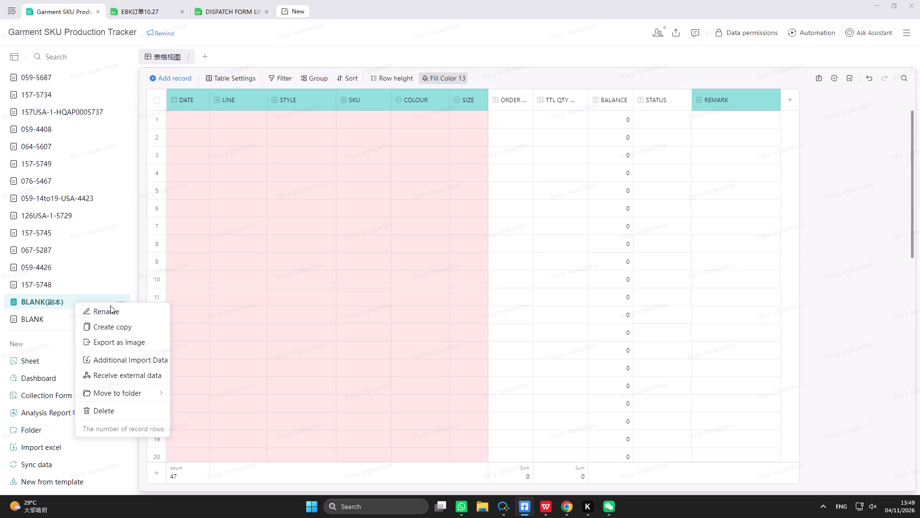
left_click(120, 310)
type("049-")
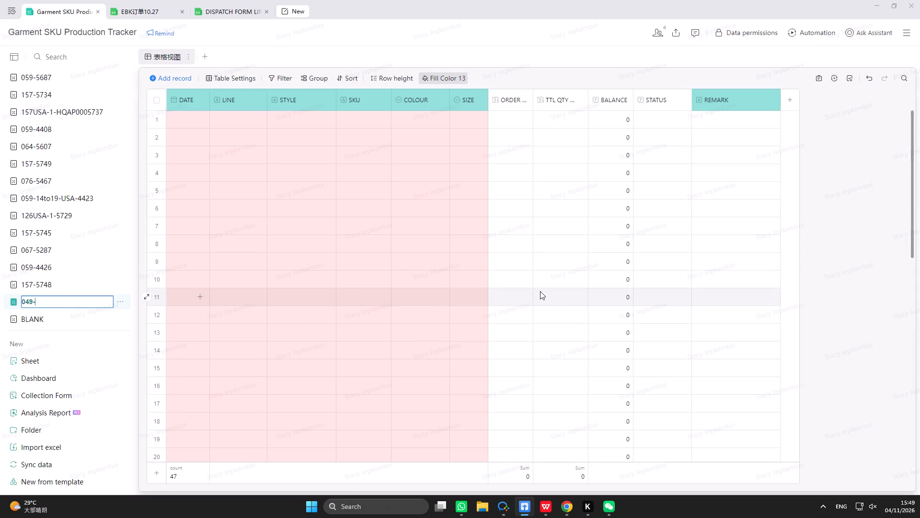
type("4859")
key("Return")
In row 1 of the 049-4859 sheet, set the date to 2026/11/4 and the line to 6.
scroll(219, 141, "up", 1)
double_click(174, 115)
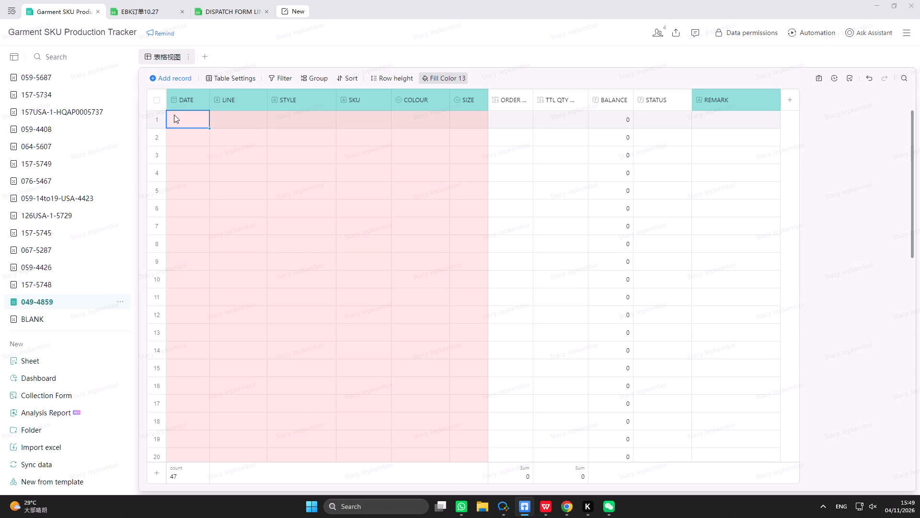
left_click(222, 201)
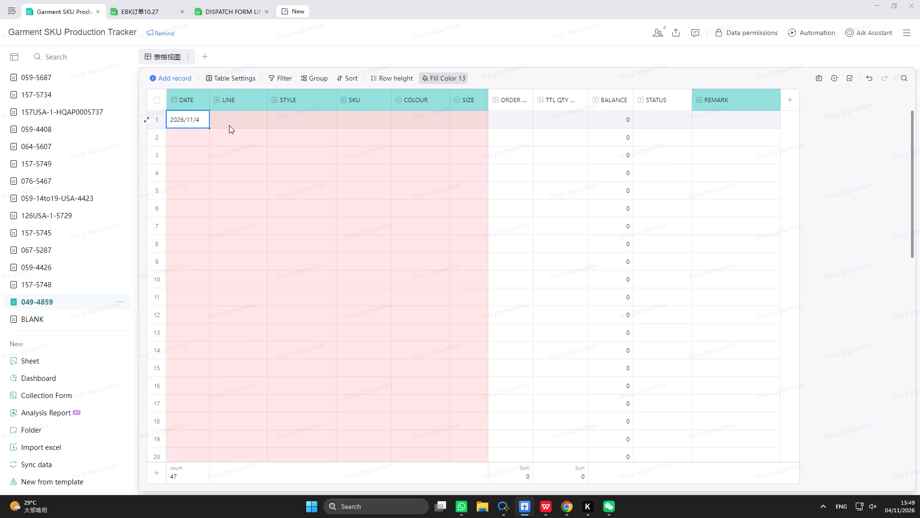
double_click(229, 125)
key("6")
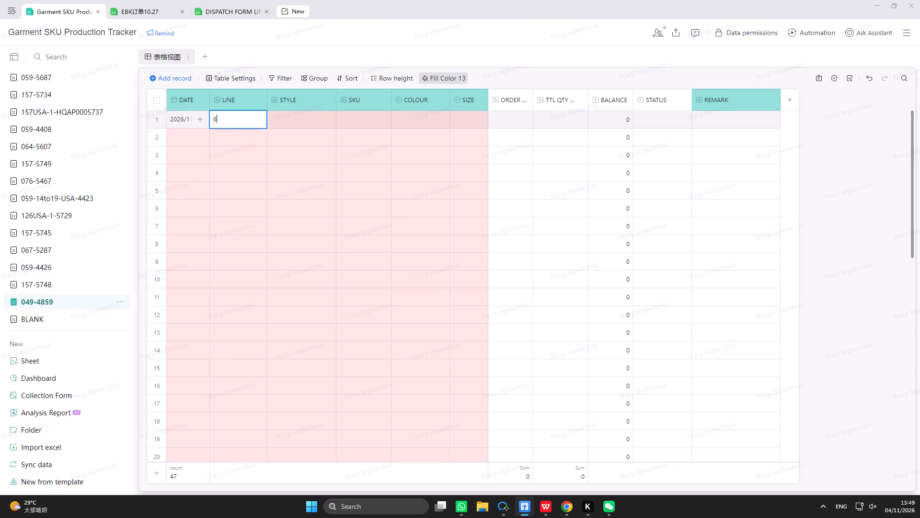
key("Return")
Copy 049-1To-5-USA-4859 from the EB PO number in the EBK planning sheet into the STYLE cell of row 1.
left_click(285, 116)
left_click(147, 5)
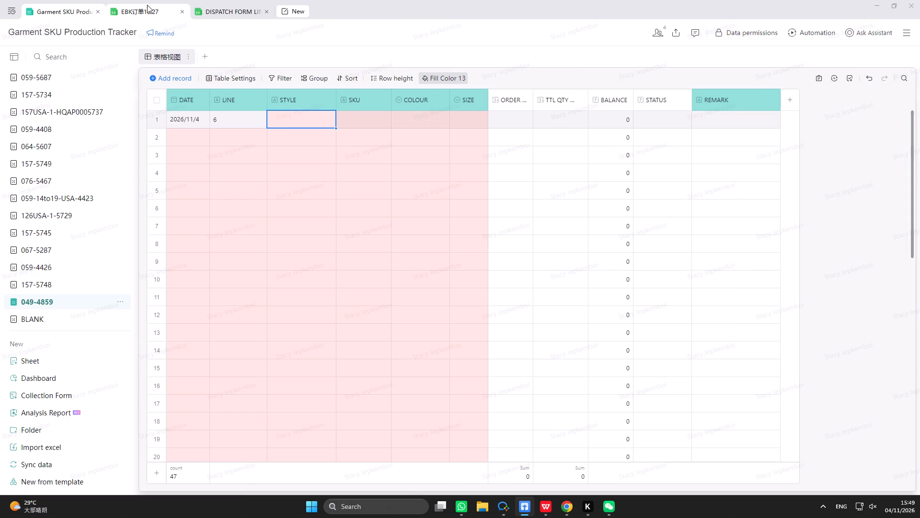
left_click(77, 164)
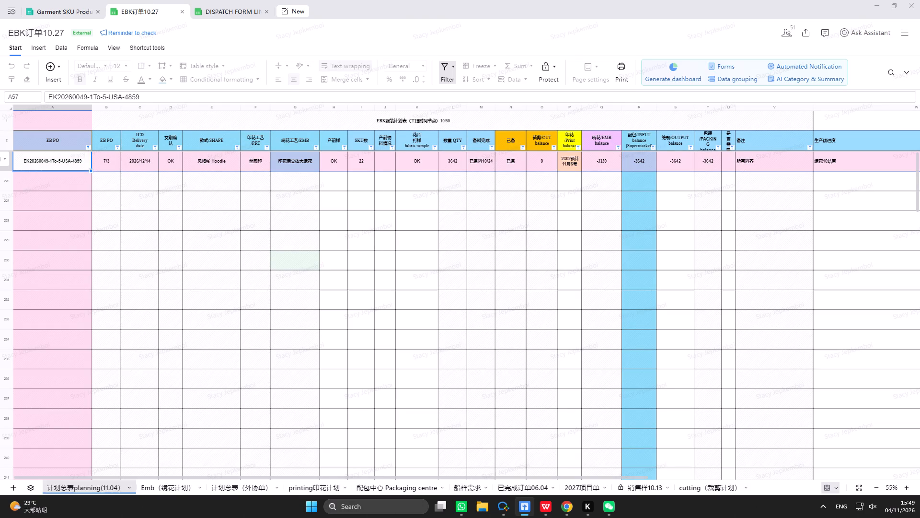
left_click_drag(75, 96, 149, 96)
right_click(129, 96)
left_click(152, 110)
left_click(67, 13)
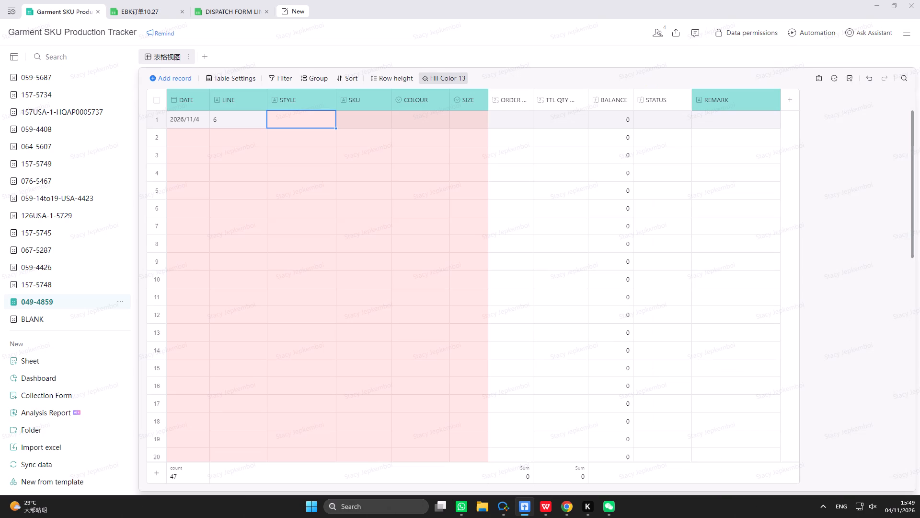
triple_click(296, 119)
right_click(296, 119)
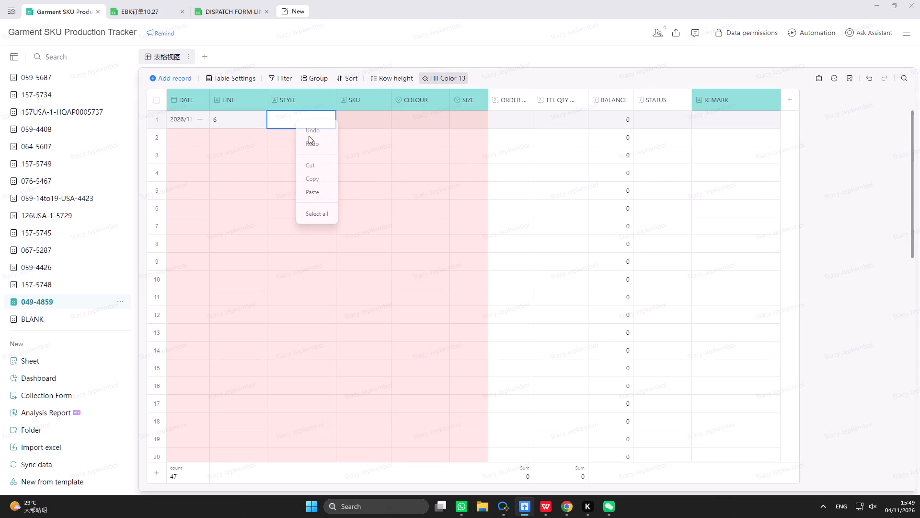
left_click_drag(318, 191, 321, 184)
left_click_drag(323, 192, 328, 188)
Switch to the WPS order workbook and place it side by side with the tracker, bringing the SKU to ORDER columns into view.
left_click(375, 125)
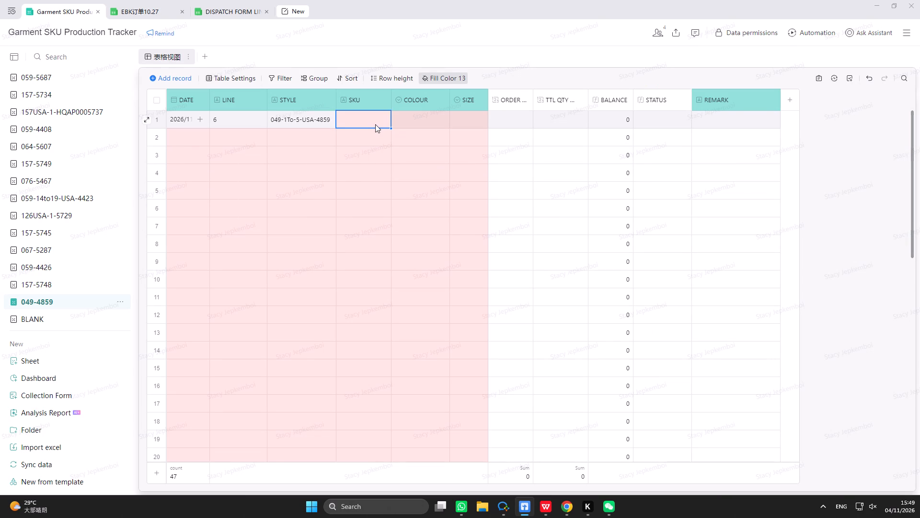
left_click(549, 507)
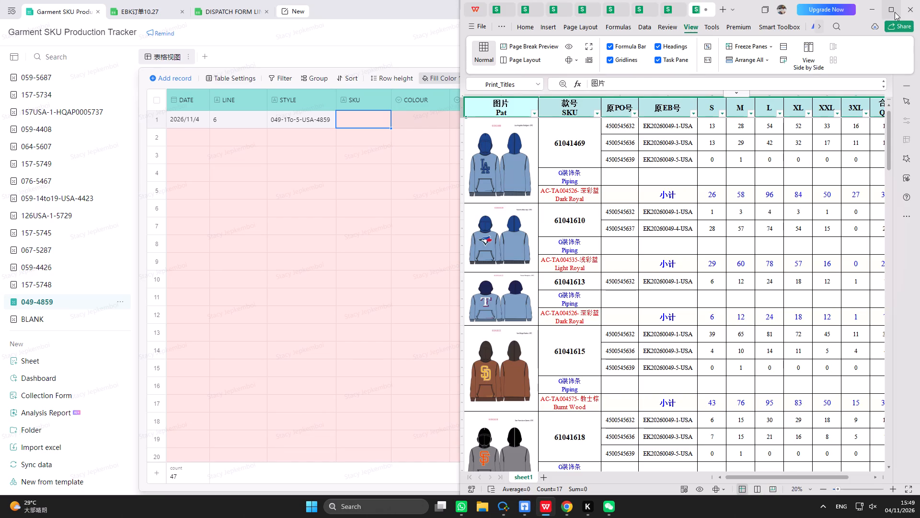
left_click(803, 72)
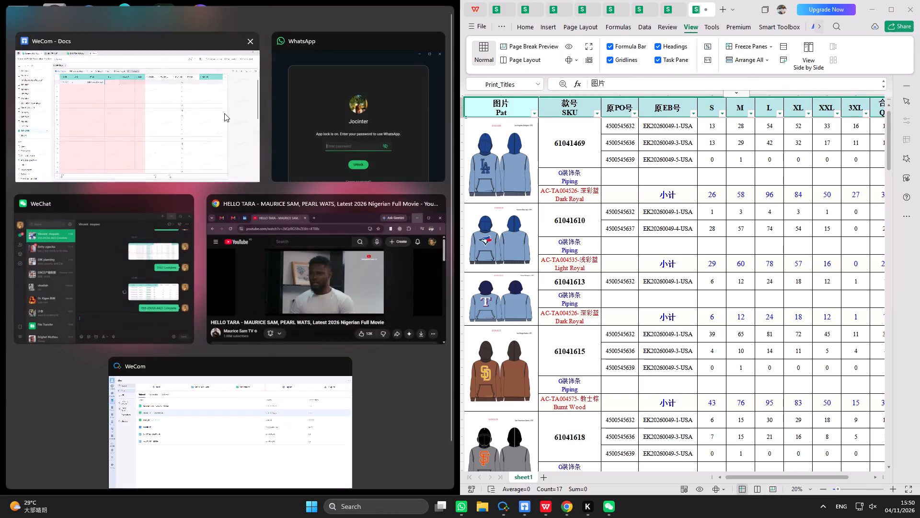
left_click_drag(186, 121, 186, 129)
left_click_drag(227, 487, 275, 489)
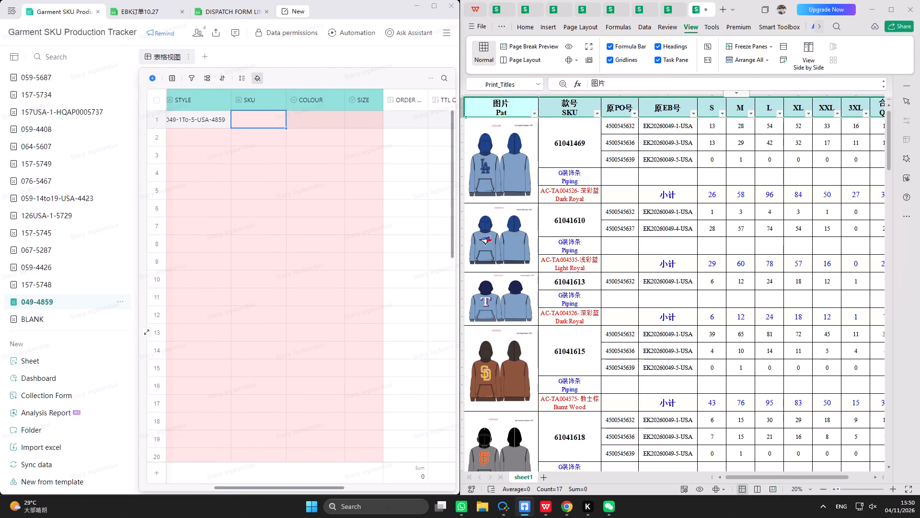
Copy SKU 61041641 from the order workbook into the SKU cell of row 1 in the tracker.
scroll(693, 201, "up", 2)
scroll(671, 229, "down", 13)
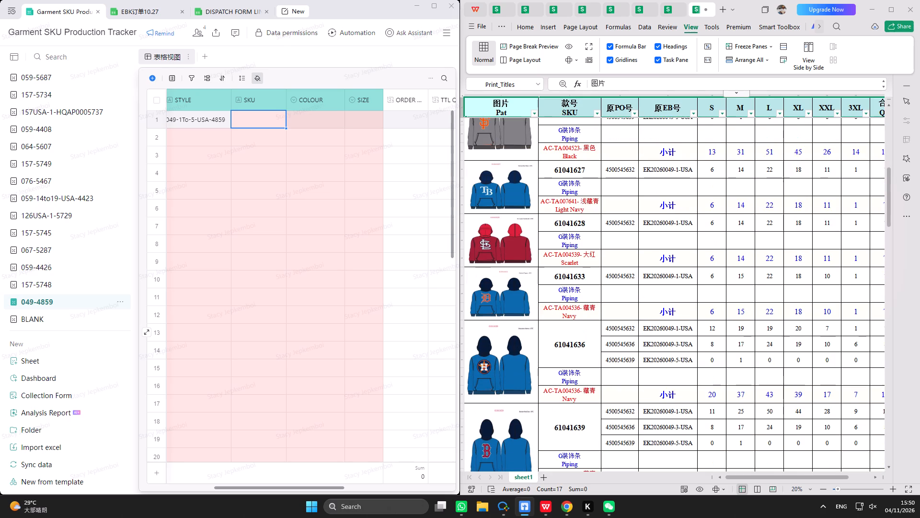
scroll(623, 333, "down", 6)
left_click(584, 355)
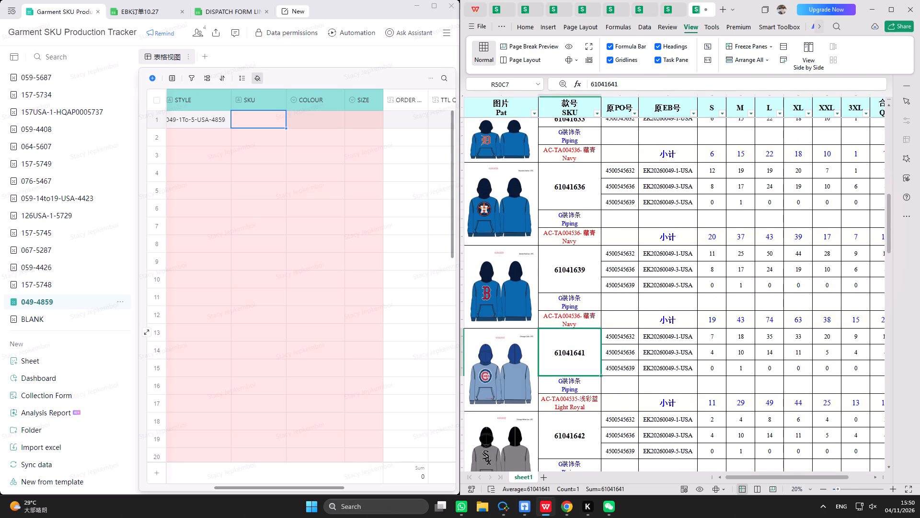
double_click(627, 86)
double_click(634, 61)
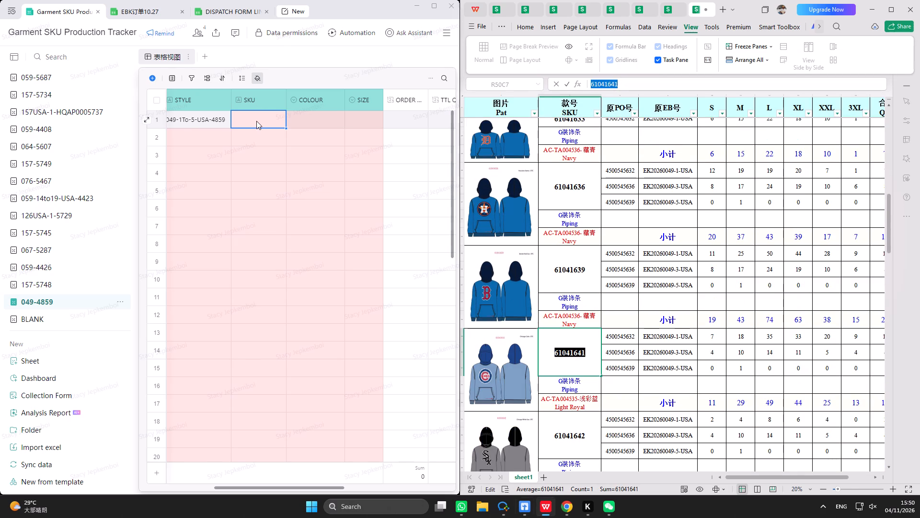
double_click(256, 121)
left_click(256, 121)
right_click(256, 121)
left_click(276, 190)
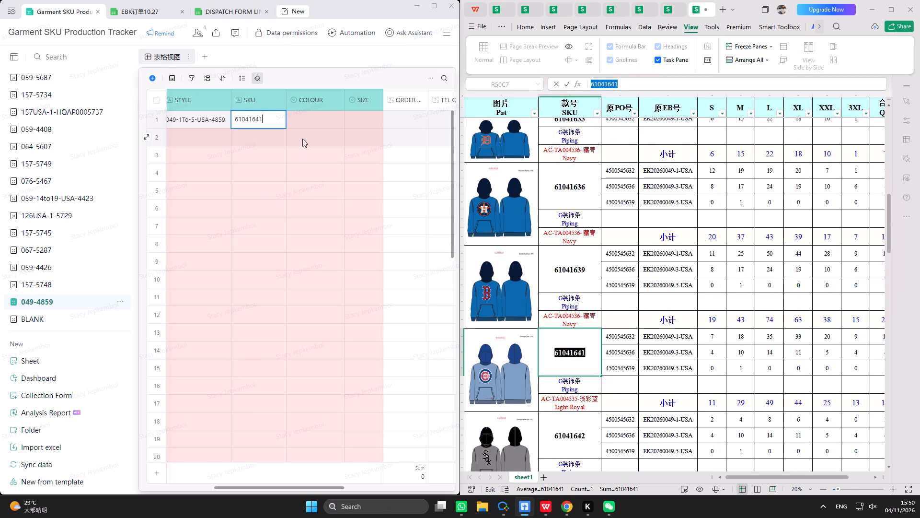
Create the colour option BIRDS EYE BLUE / LIGHT ROYAL and assign it to row 1.
double_click(312, 121)
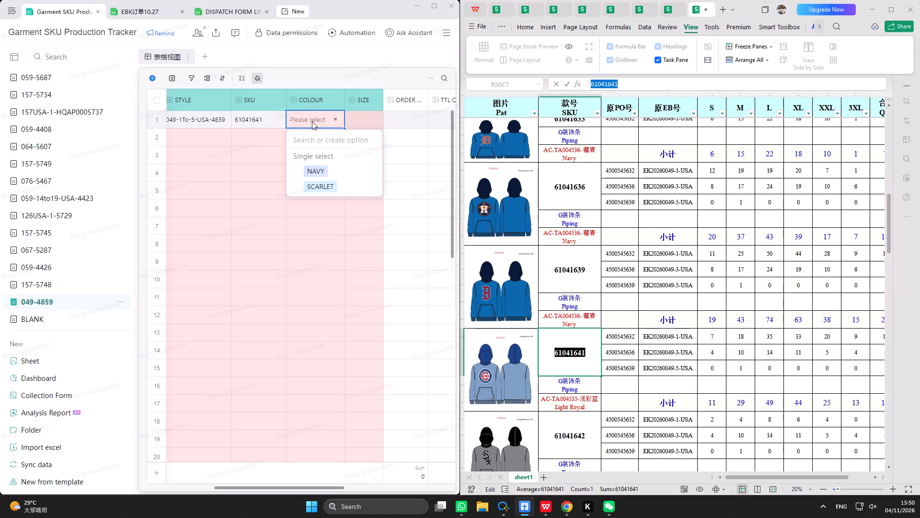
type("BIRDS EYE BLUE")
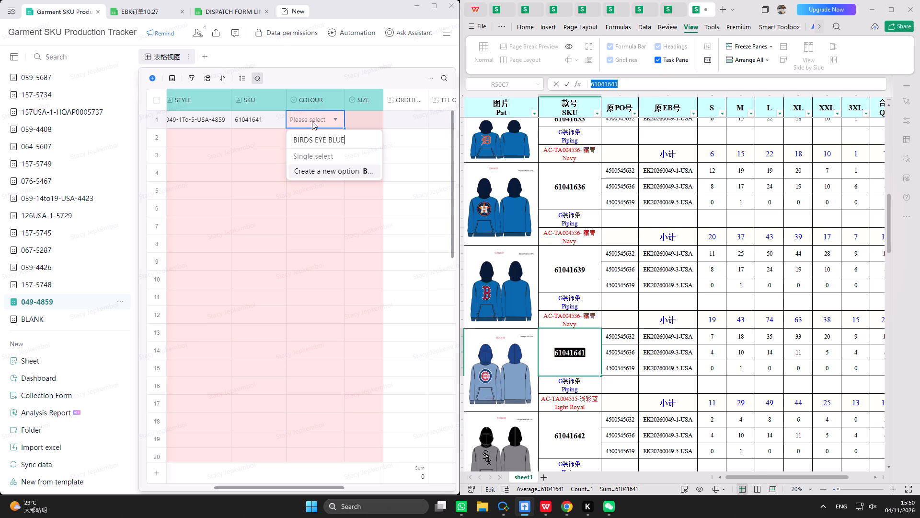
key("space")
type("/")
key("space")
type("LIGHT ROYAL")
left_click(323, 176)
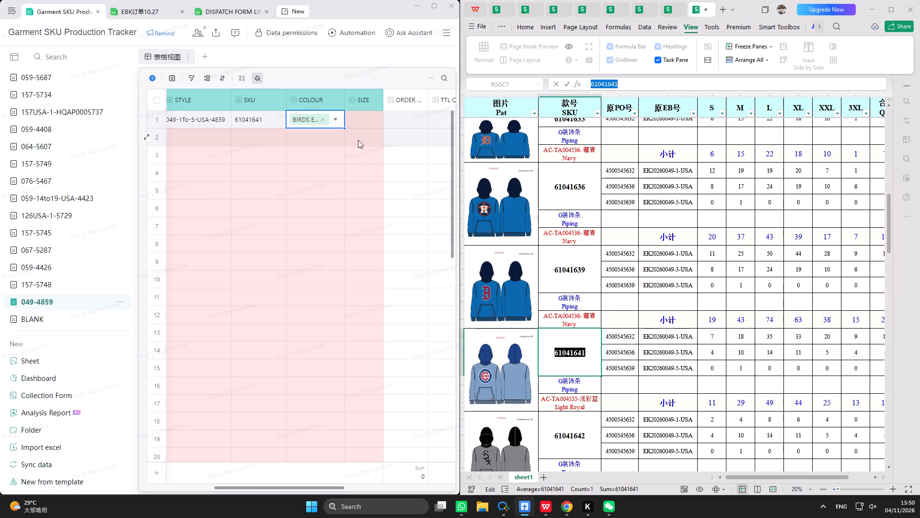
Set the sizes in rows 1 to 6 to S, M, L, XL, 2XL and a newly created option 3XL.
left_click(367, 123)
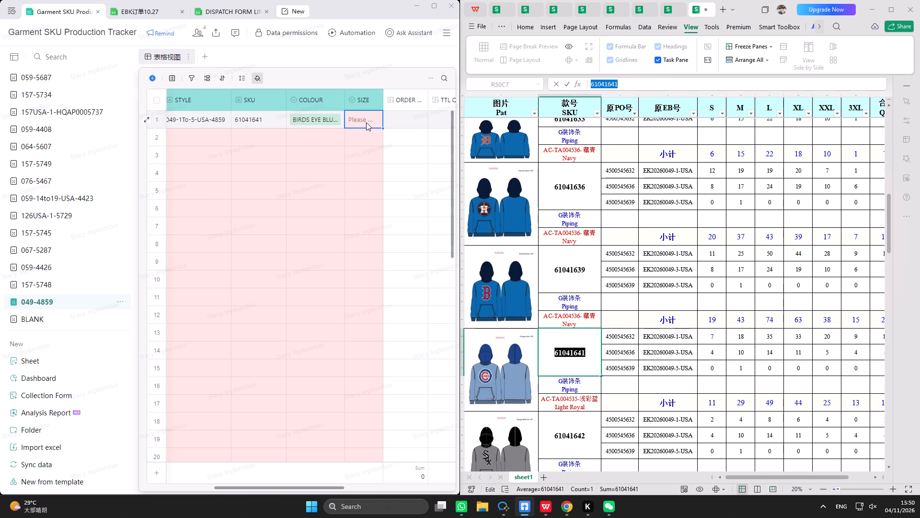
left_click(366, 122)
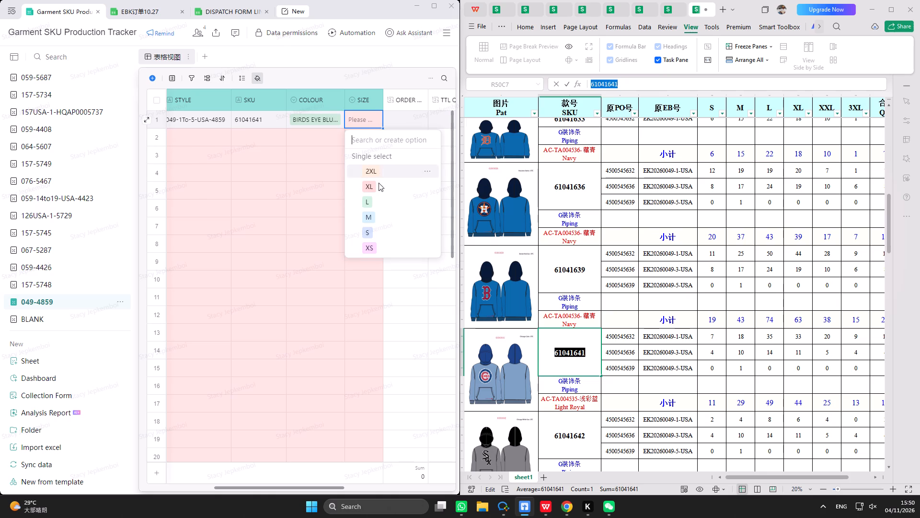
left_click(383, 235)
double_click(368, 139)
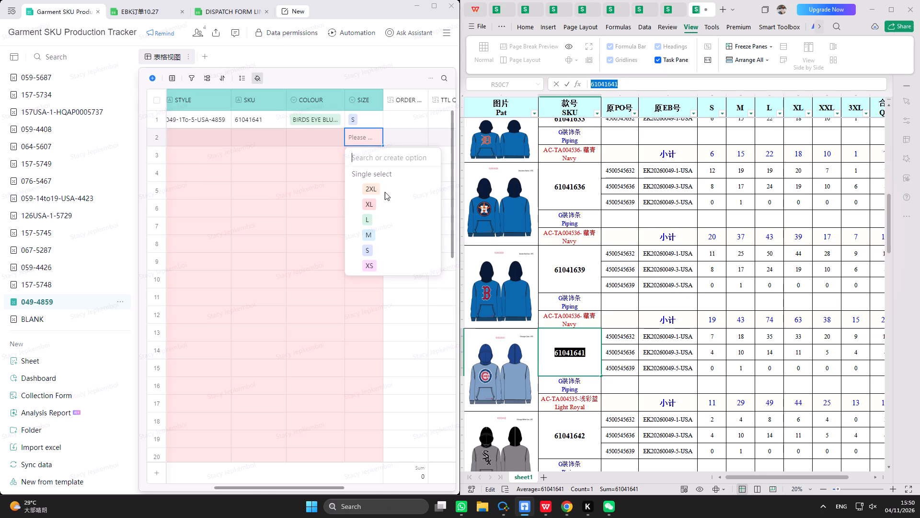
left_click(388, 236)
double_click(365, 157)
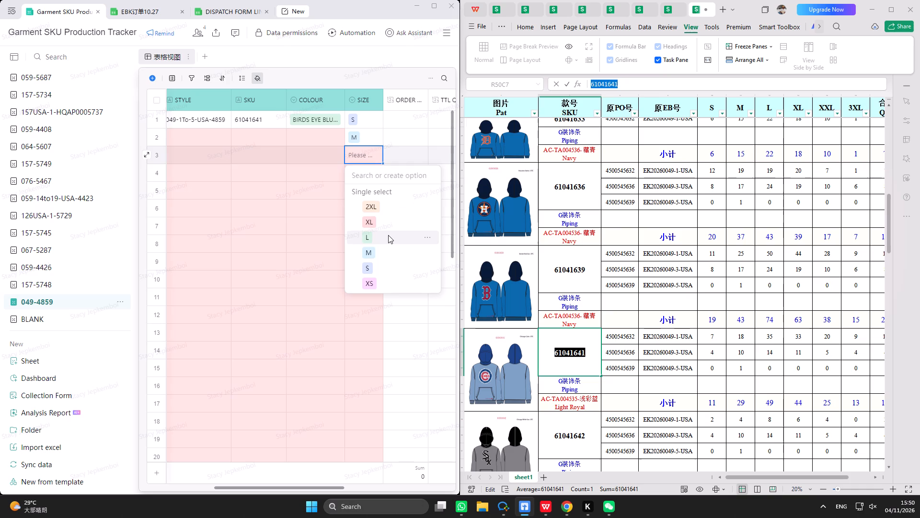
left_click(388, 235)
double_click(364, 177)
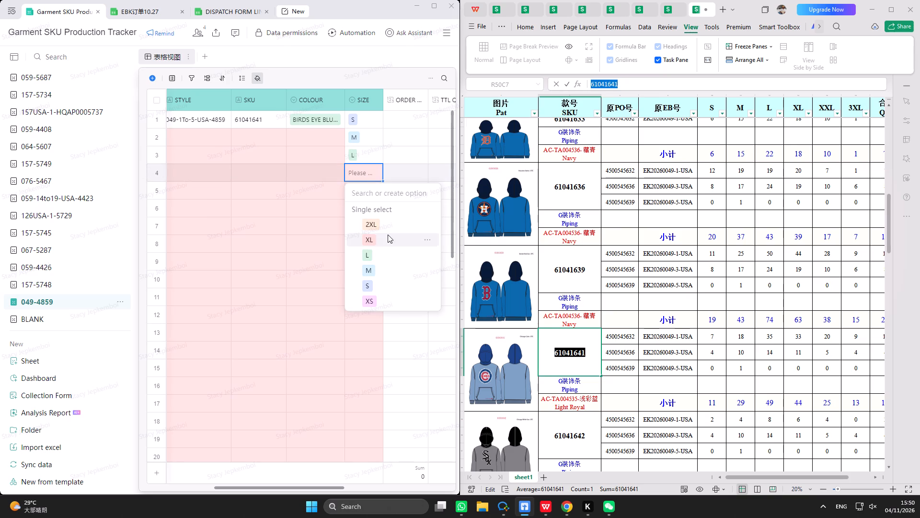
left_click(388, 235)
double_click(358, 191)
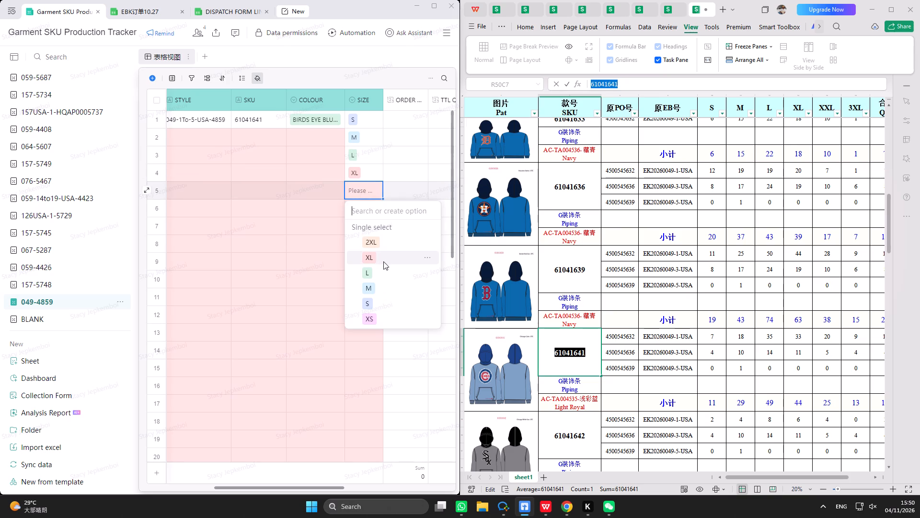
left_click(384, 245)
double_click(365, 212)
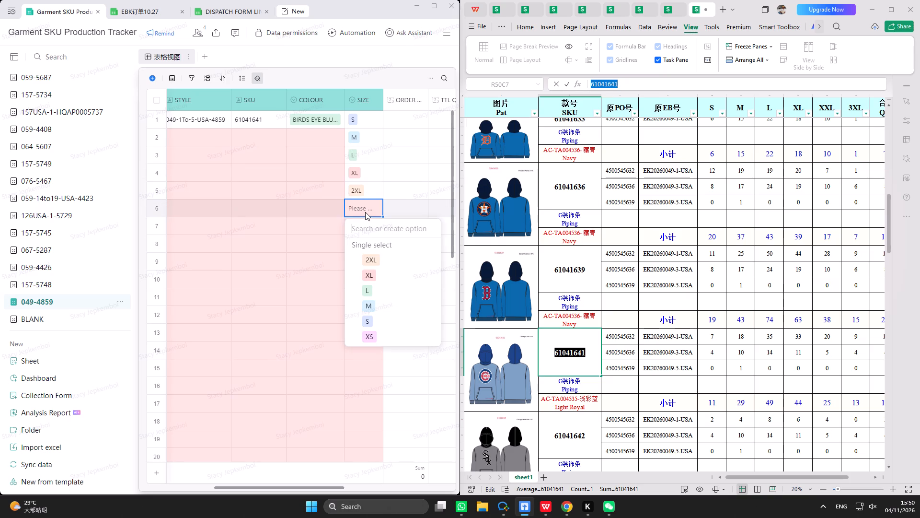
key("3")
type("XL")
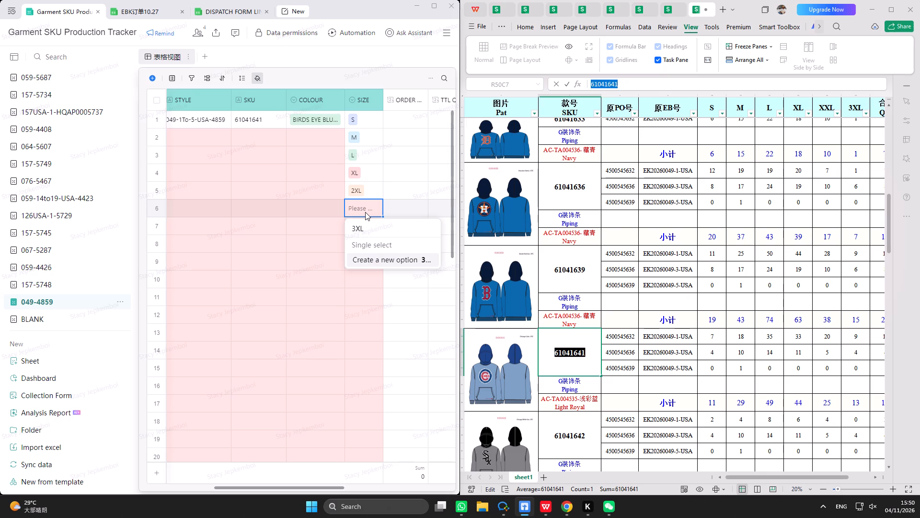
left_click(387, 262)
Hide the 原PO号 and 原EB号 columns in the order workbook.
left_click(405, 120)
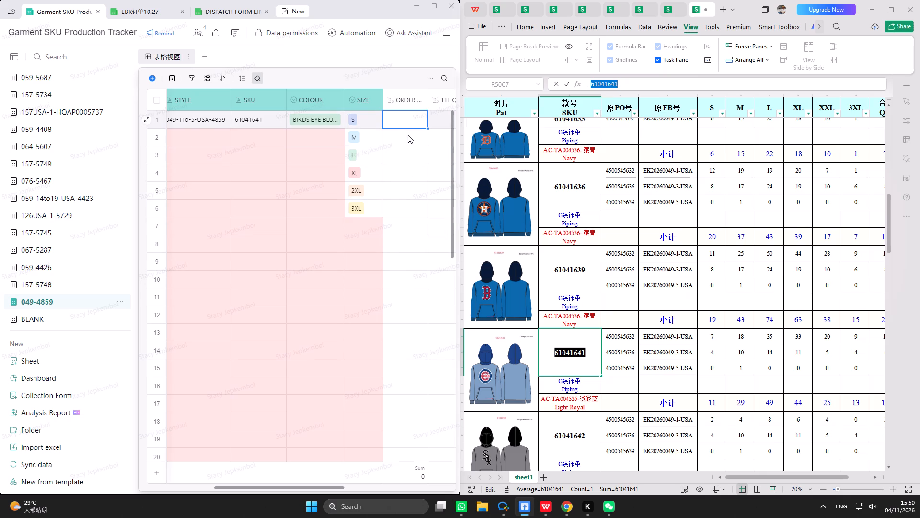
left_click_drag(587, 406, 876, 401)
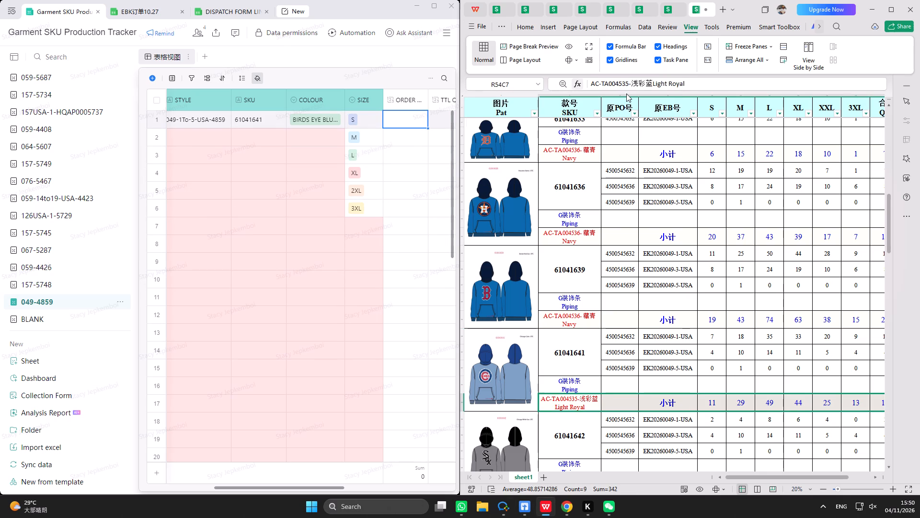
left_click(621, 98)
left_click_drag(620, 96, 665, 106)
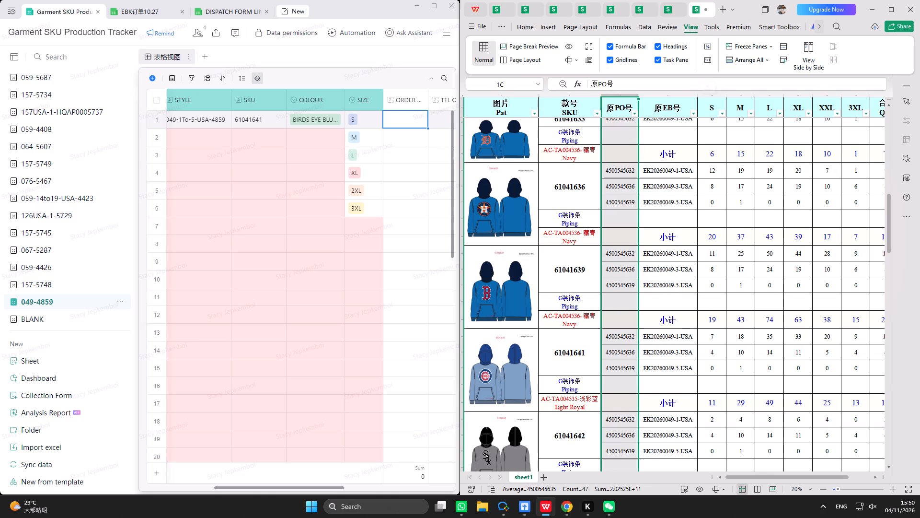
left_click_drag(665, 106, 673, 107)
right_click(667, 123)
left_click(689, 176)
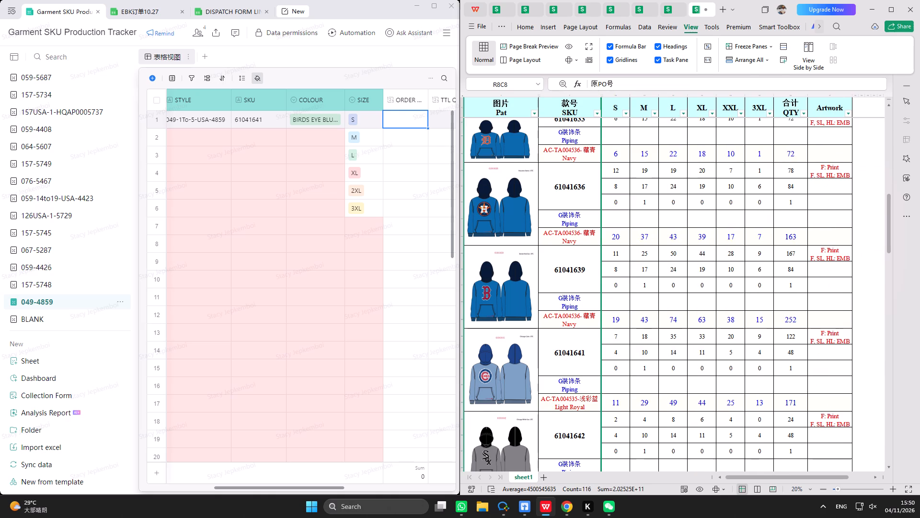
Fill the Light Royal total row of SKU 61041641, from the SKU column through Artwork, with yellow in the order workbook.
scroll(652, 330, "down", 1)
left_click_drag(583, 379, 827, 382)
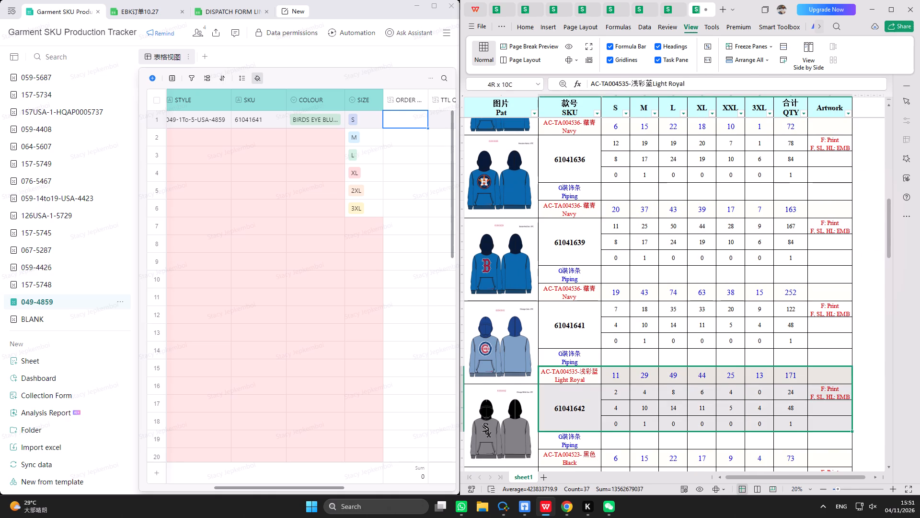
left_click_drag(827, 382, 829, 376)
left_click(528, 28)
left_click(629, 56)
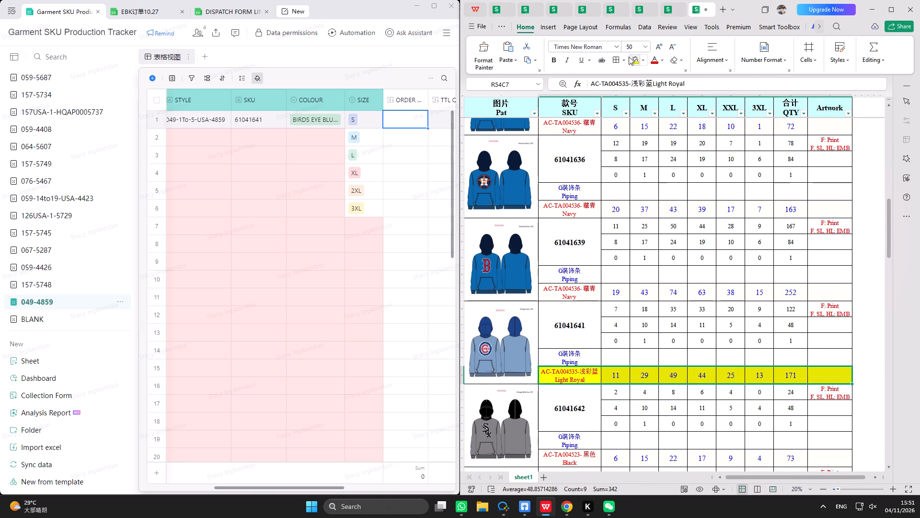
Enter the order quantities 11, 29, 49, 44, 25 and 13 for sizes S to 3XL in rows 1 to 6 of the 049-4859 tracker sheet.
left_click(402, 137)
left_click(408, 120)
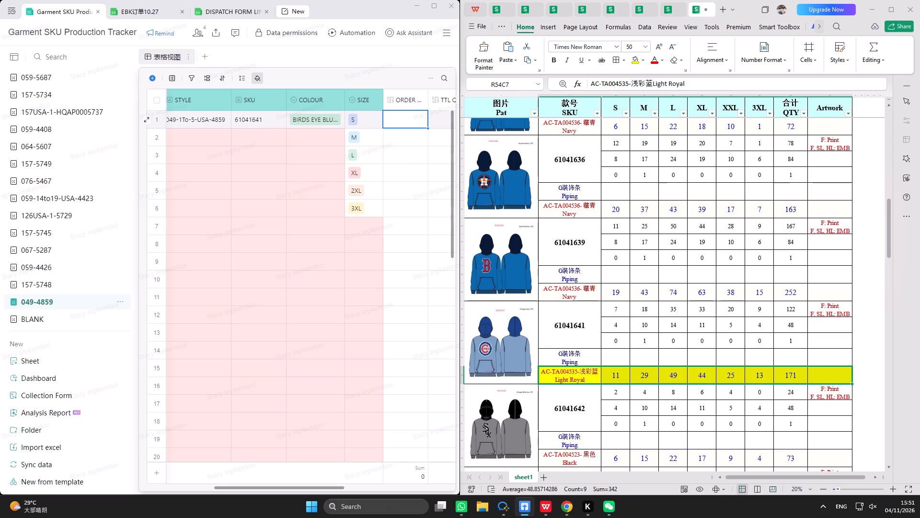
type("11")
key("Return")
type("29")
key("Return")
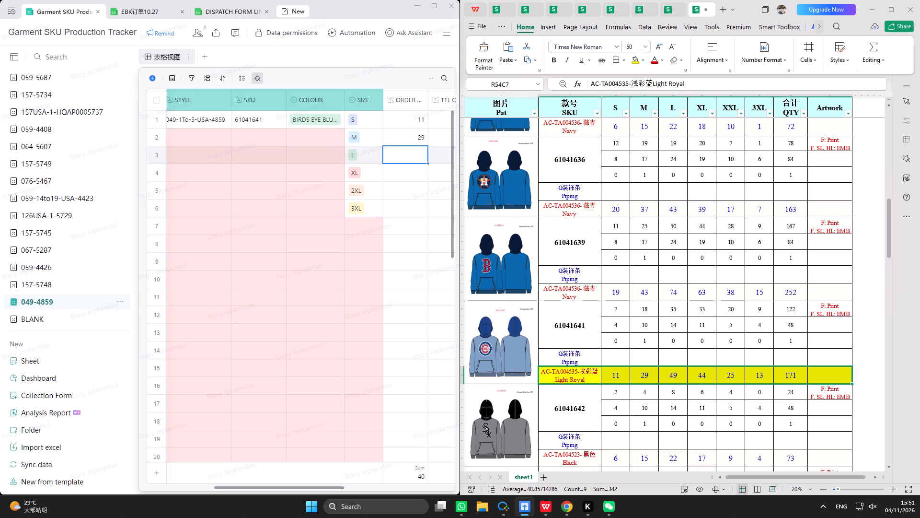
type("49")
key("Return")
key("4")
key("Return")
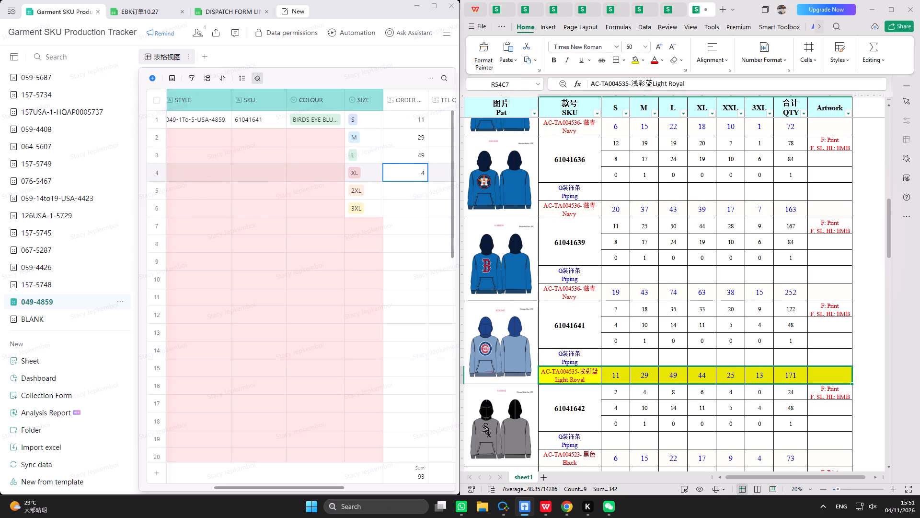
left_click(419, 173)
type("44")
key("Return")
type("25")
key("Return")
type("13")
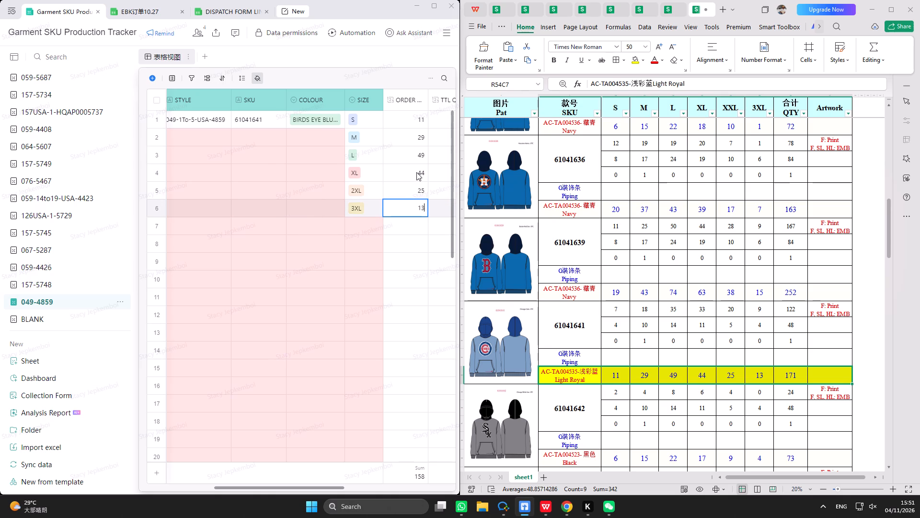
Enter the TTL QTY values 0, 29, 19, 44, 25 and 0 for sizes S to 3XL in rows 1 to 6.
left_click(436, 118)
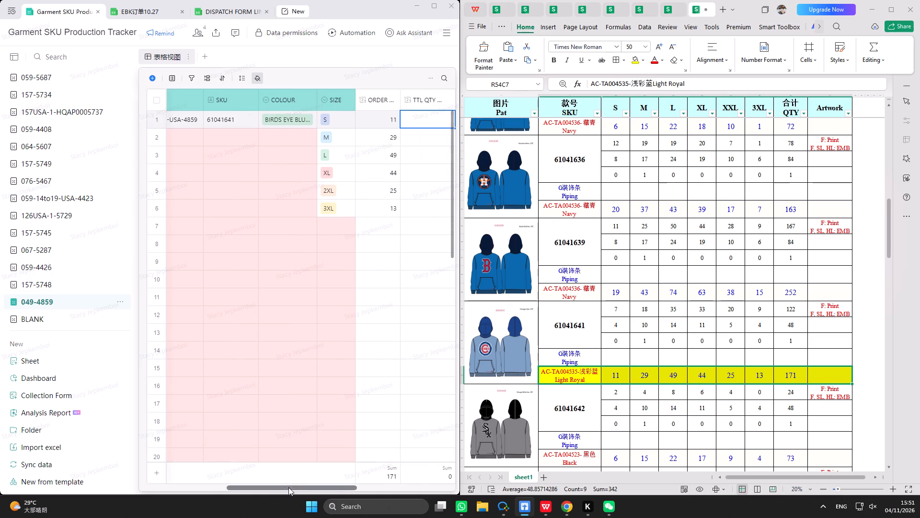
left_click_drag(288, 487, 300, 483)
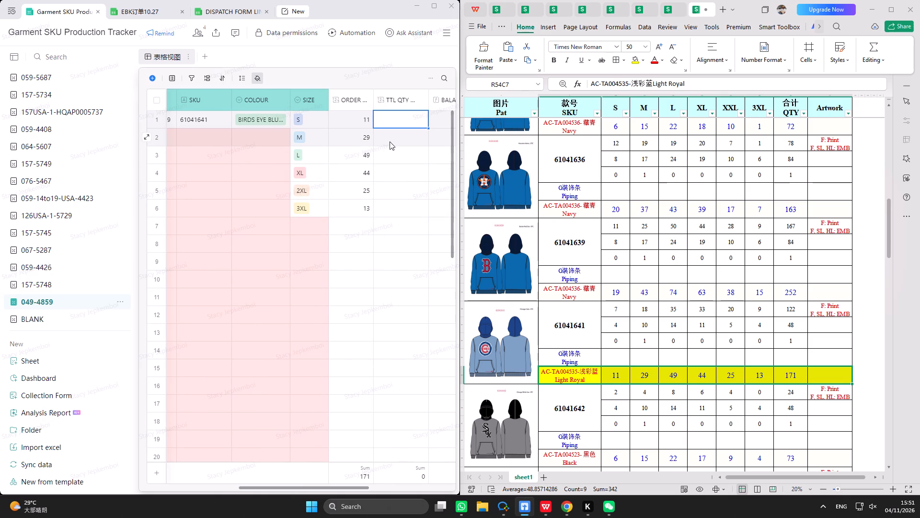
key("0")
key("Return")
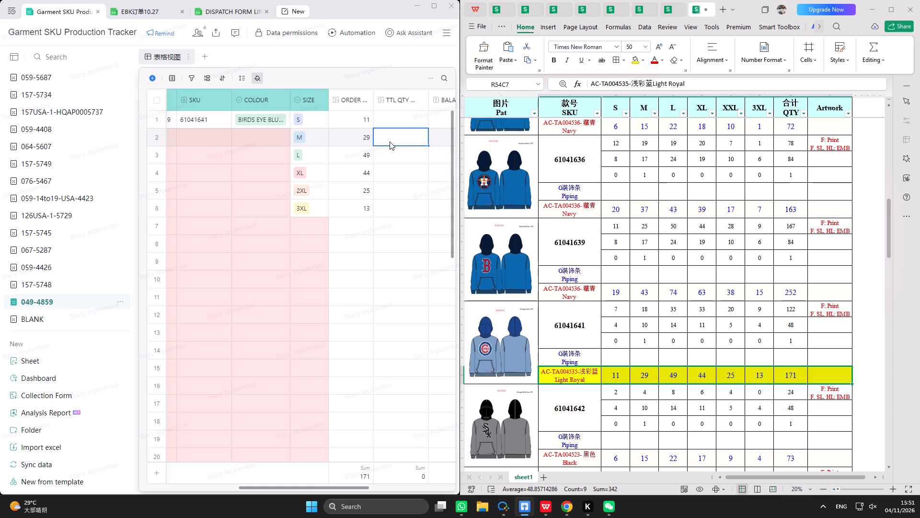
left_click(396, 117)
key("0")
key("Return")
type("29")
key("Return")
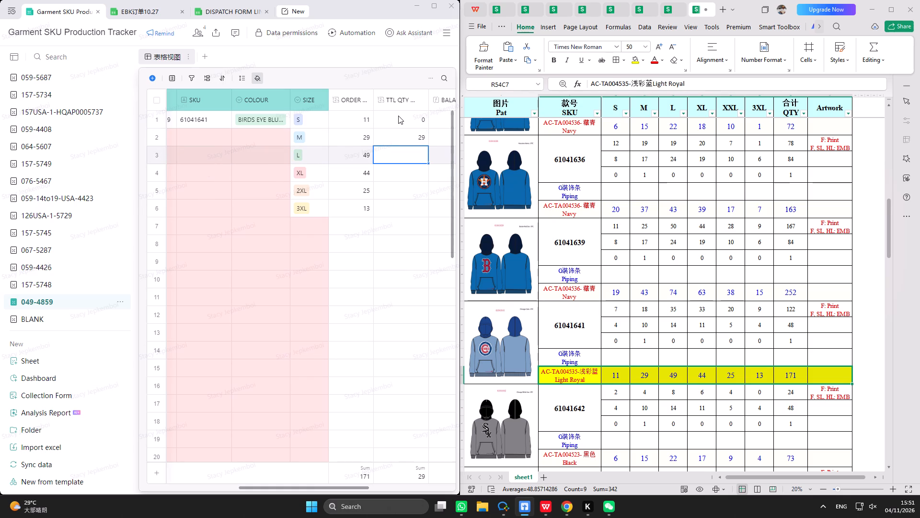
type("19")
key("Return")
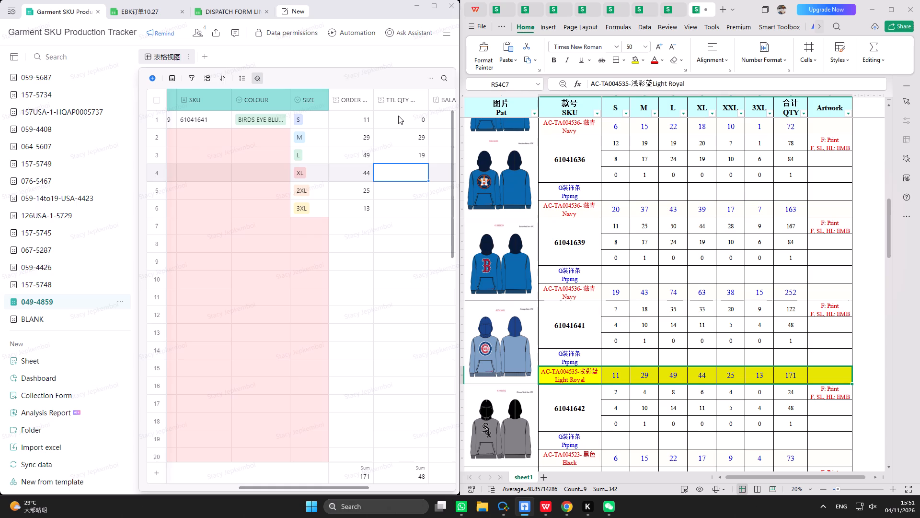
type("44")
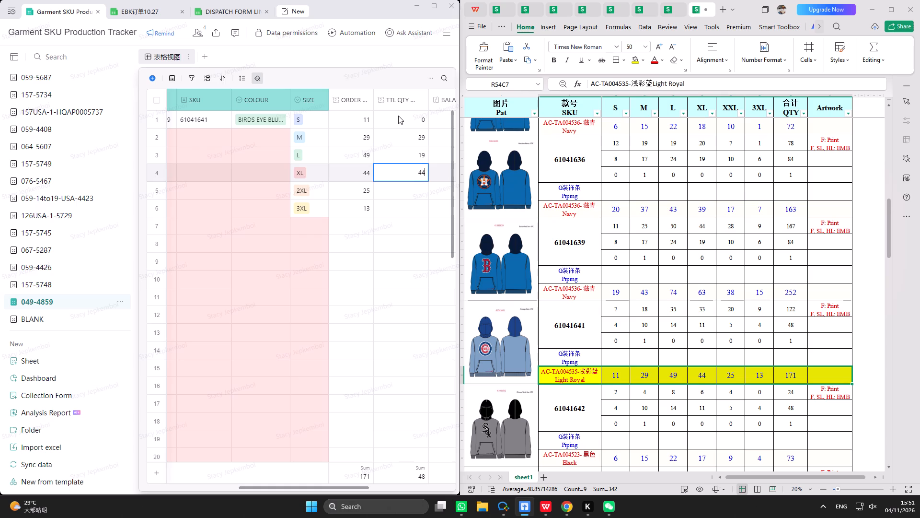
key("Return")
type("25")
key("Return")
key("0")
key("Return")
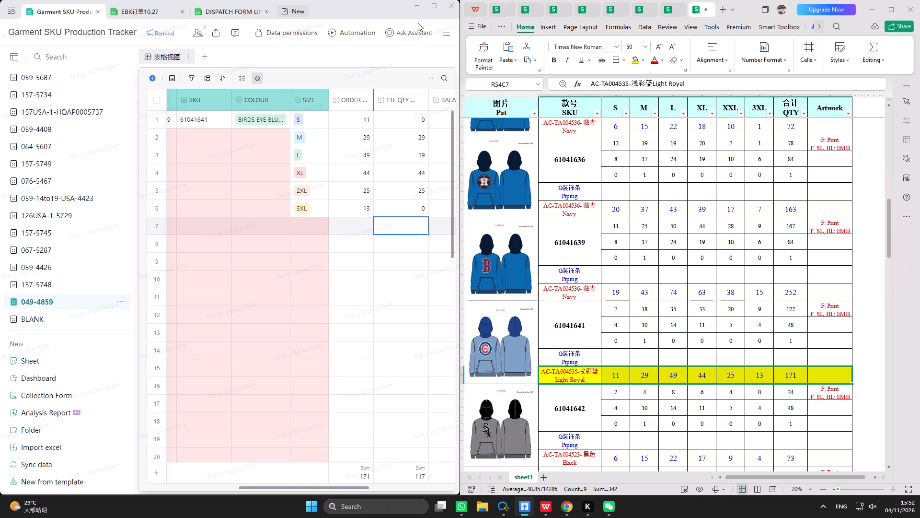
Maximize the window and add 50 to the output formula of group 16, style 5729, in the 11.4 sheet of DISPATCH FORM LINE WISE.
left_click(432, 9)
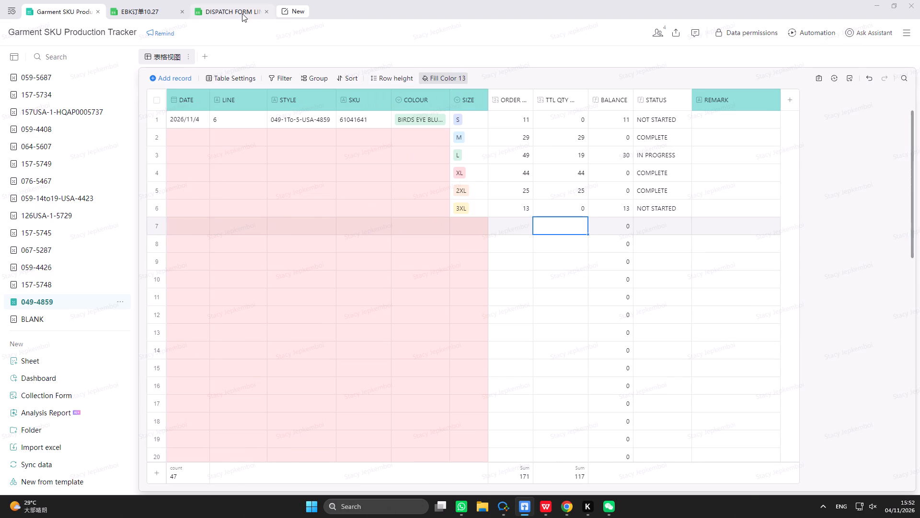
left_click(242, 13)
left_click(614, 374)
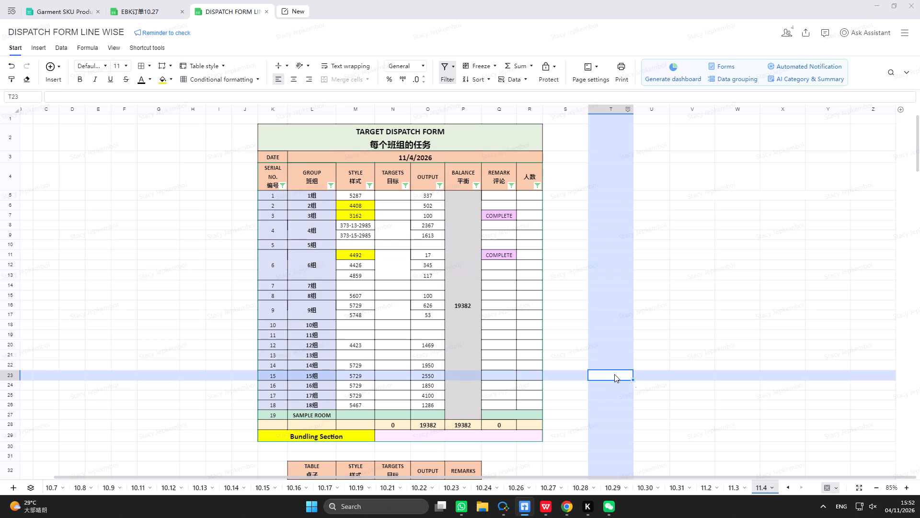
left_click(425, 387)
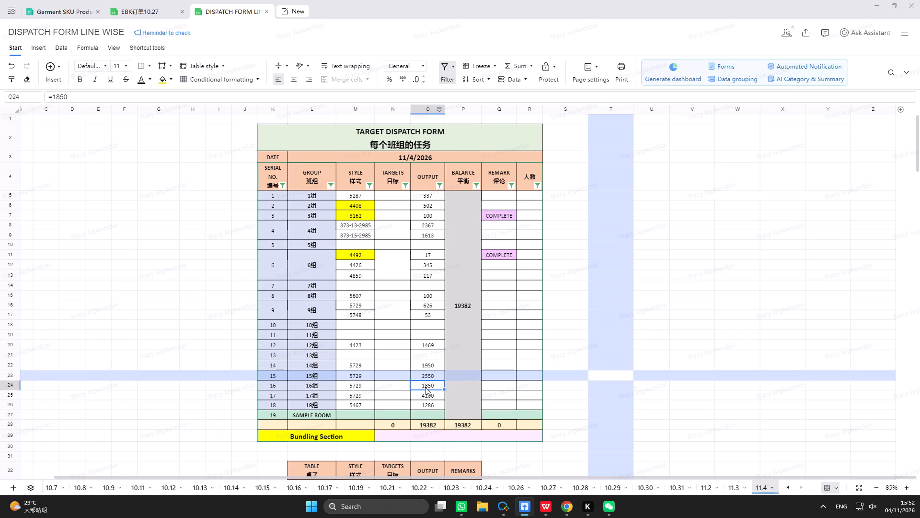
left_click(179, 96)
type("+50")
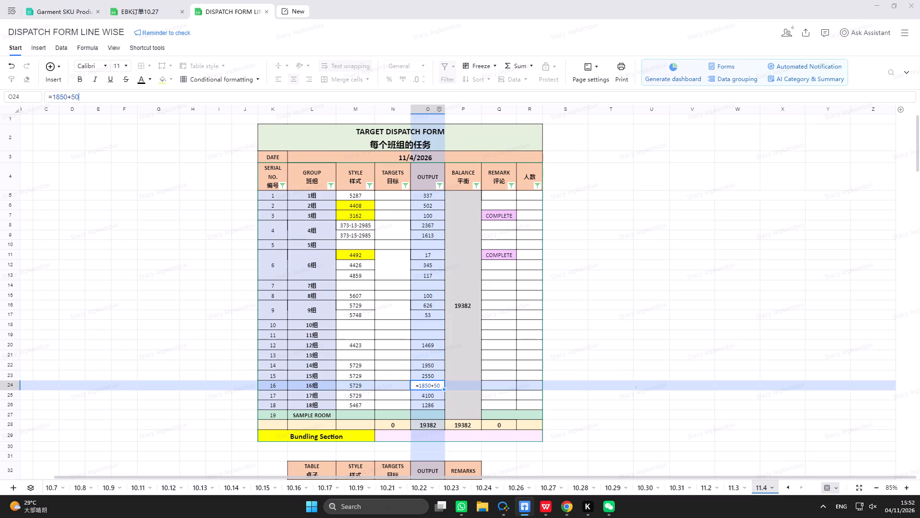
key("Return")
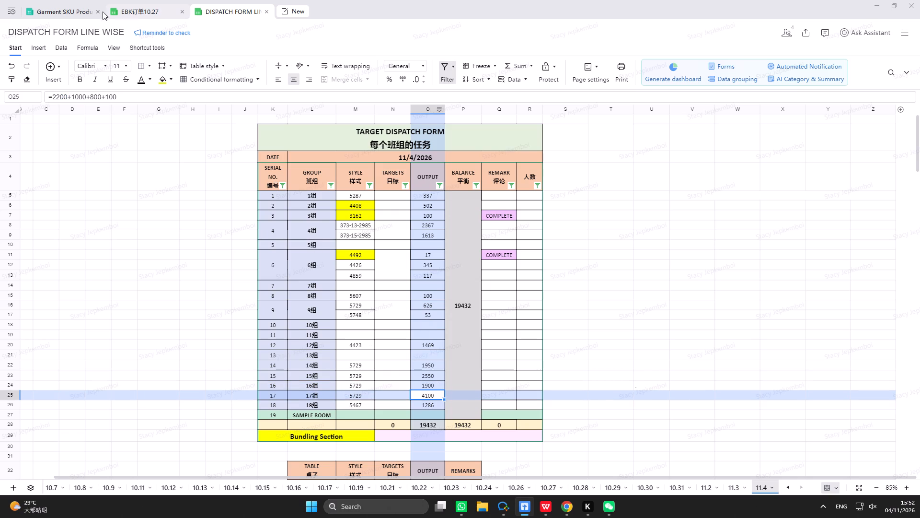
Set the TTL QTY of size S to 1900 in the tracker's 126USA-1-5729 sheet.
left_click(53, 12)
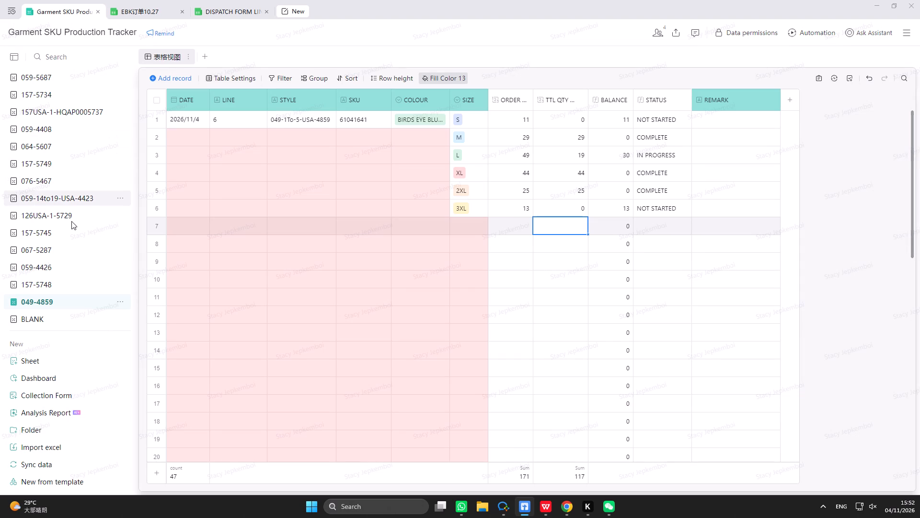
scroll(71, 221, "up", 1)
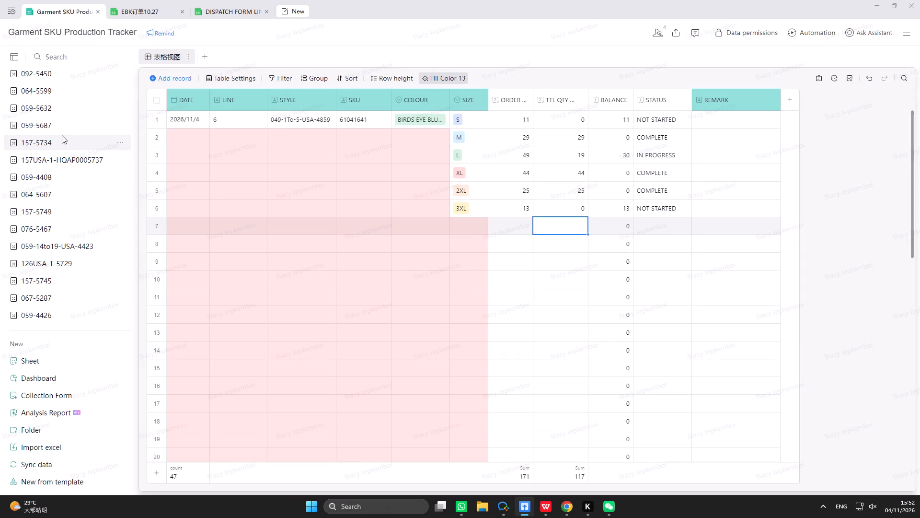
scroll(62, 135, "up", 1)
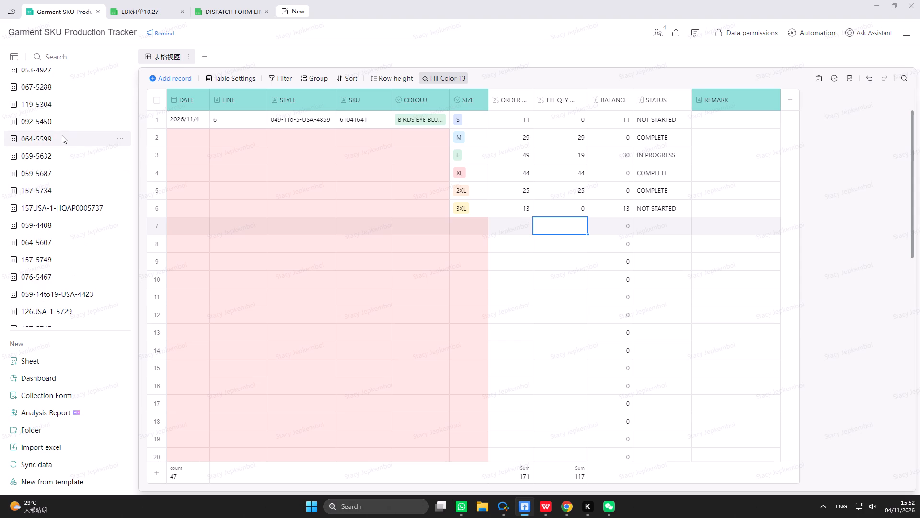
scroll(93, 262, "down", 1)
left_click(93, 262)
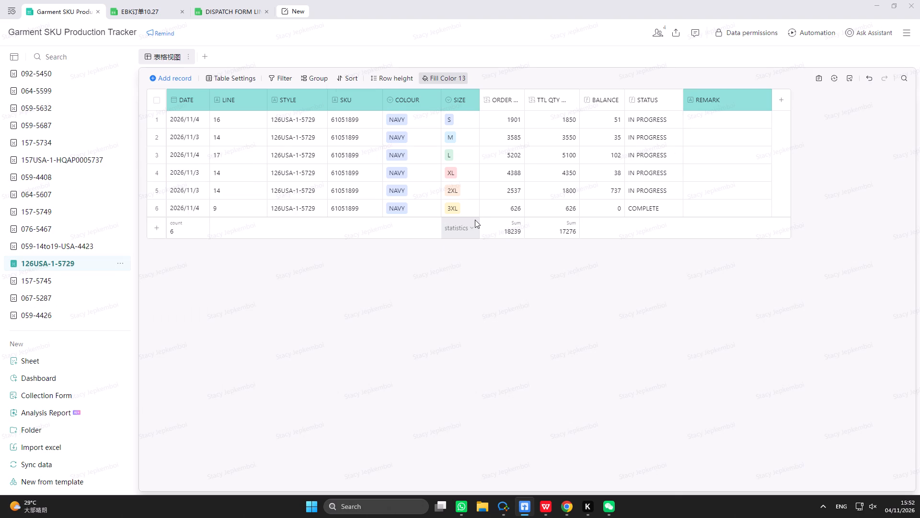
left_click(562, 125)
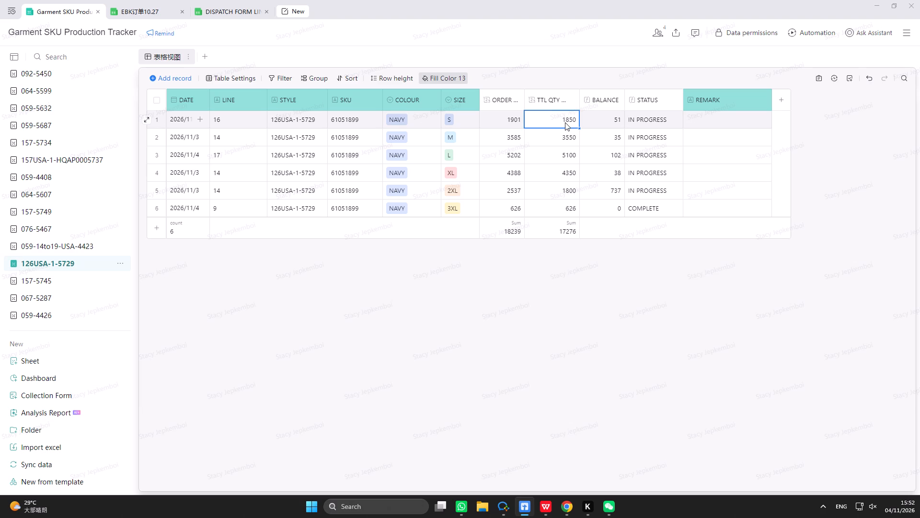
type("19")
type("00")
key("Return")
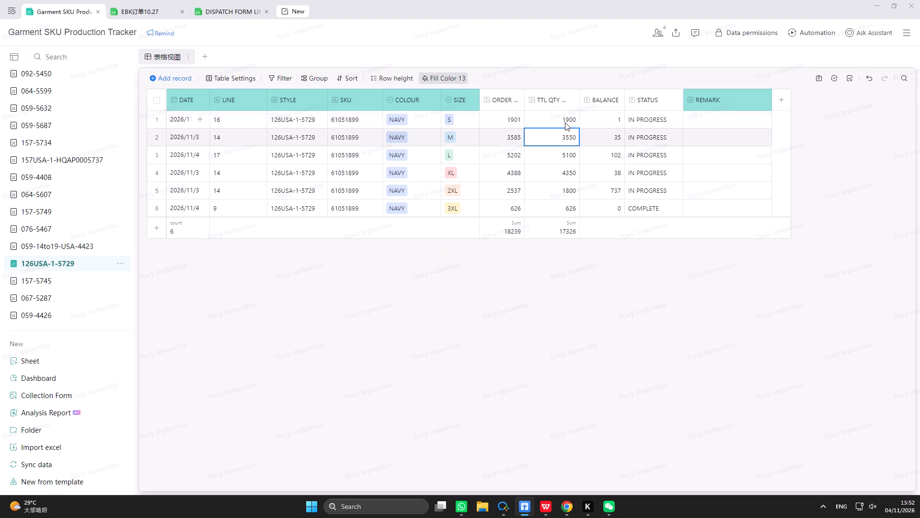